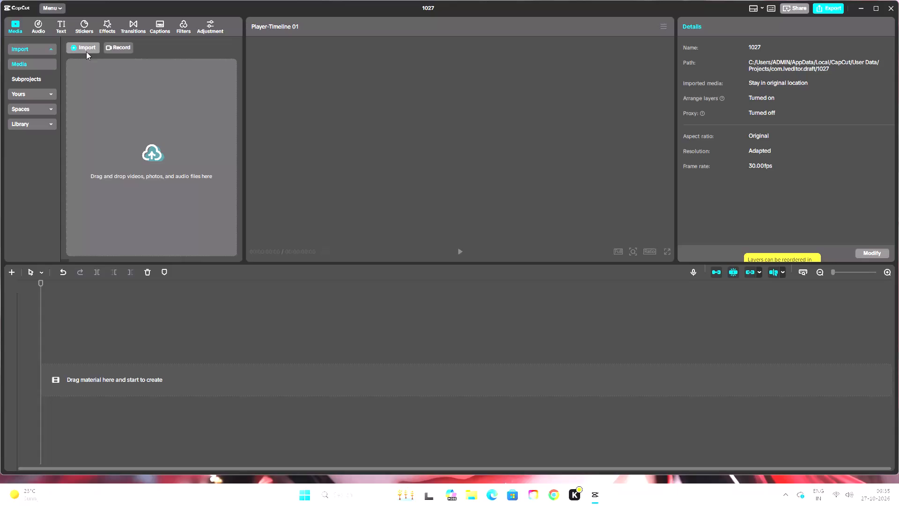
Import the MeldStudio recording of 2026-10-25 at 8.56.49pm from the mw4 folder on Local Disk (D:) into the project media.
{"action": "left_click", "coordinate": [86, 47]}
{"action": "left_click", "coordinate": [103, 64]}
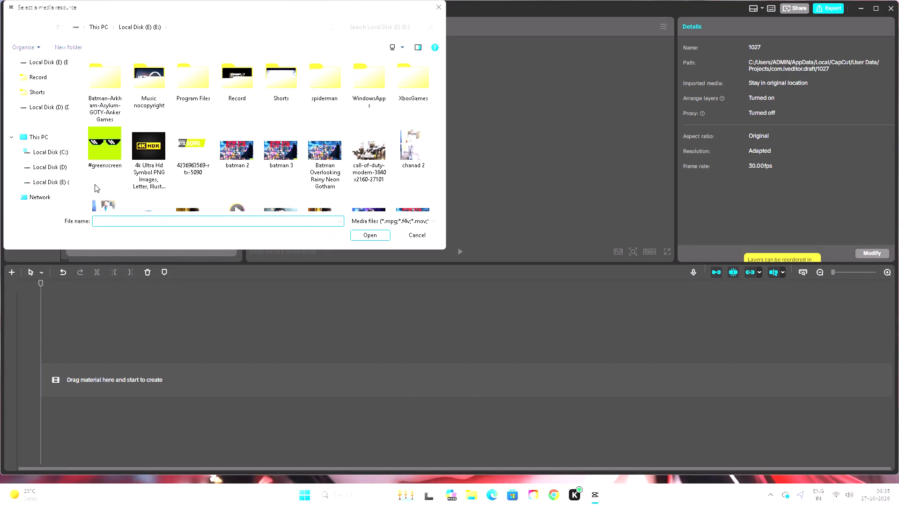
{"action": "left_click", "coordinate": [50, 171]}
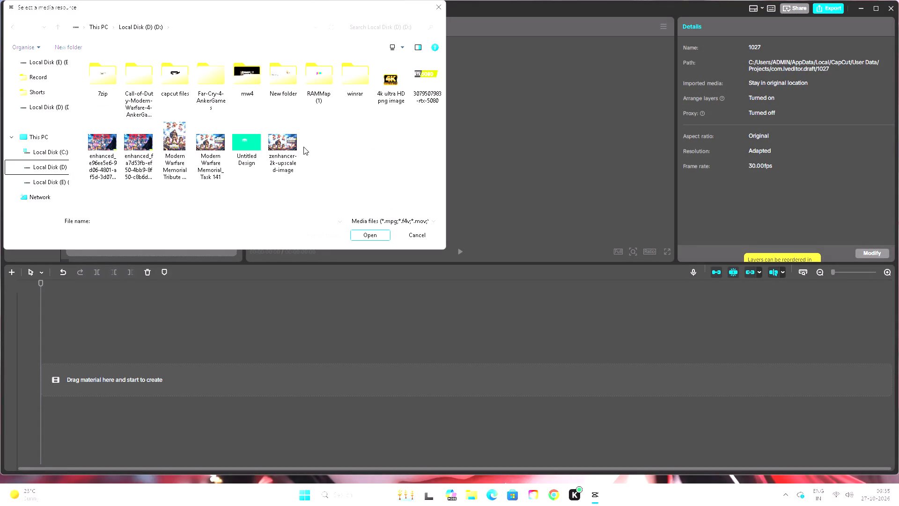
{"action": "double_click", "coordinate": [256, 83]}
{"action": "left_click", "coordinate": [105, 97]}
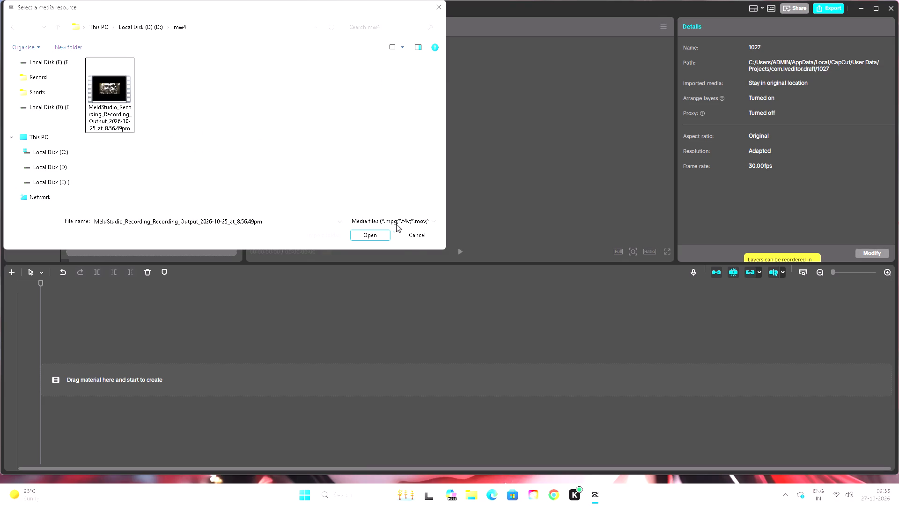
{"action": "left_click", "coordinate": [378, 232]}
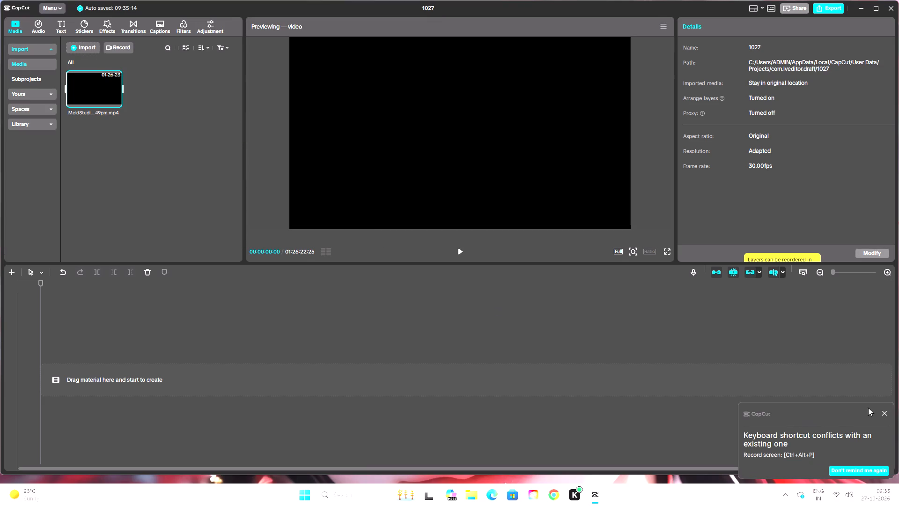
{"action": "left_click", "coordinate": [884, 412]}
Place the imported MeldStudio recording on the empty timeline's main track, starting at 00:00.
{"action": "left_click_drag", "start_coordinate": [97, 99], "coordinate": [96, 367]}
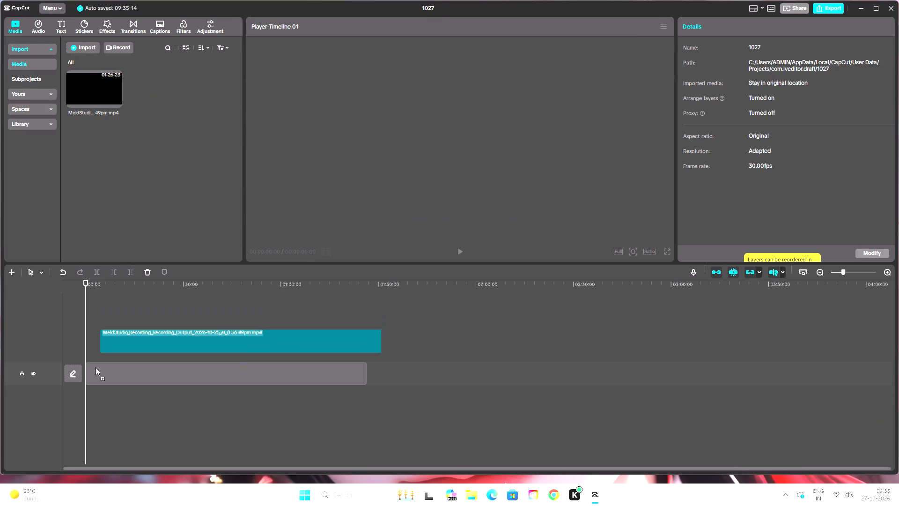
{"action": "left_click_drag", "start_coordinate": [96, 367], "coordinate": [86, 374]}
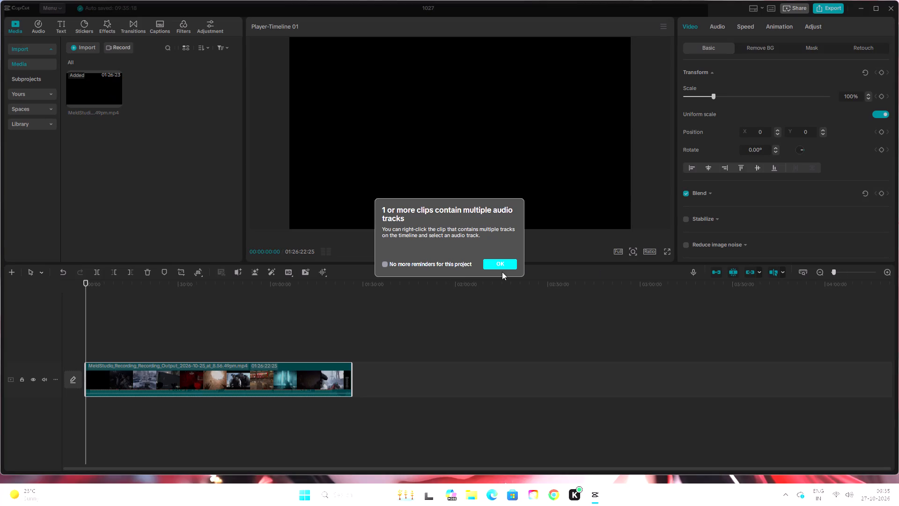
{"action": "left_click", "coordinate": [501, 264]}
Scrub and play through the first hour of the gameplay recording to examine its scenes and locate the wanted section.
{"action": "double_click", "coordinate": [888, 272]}
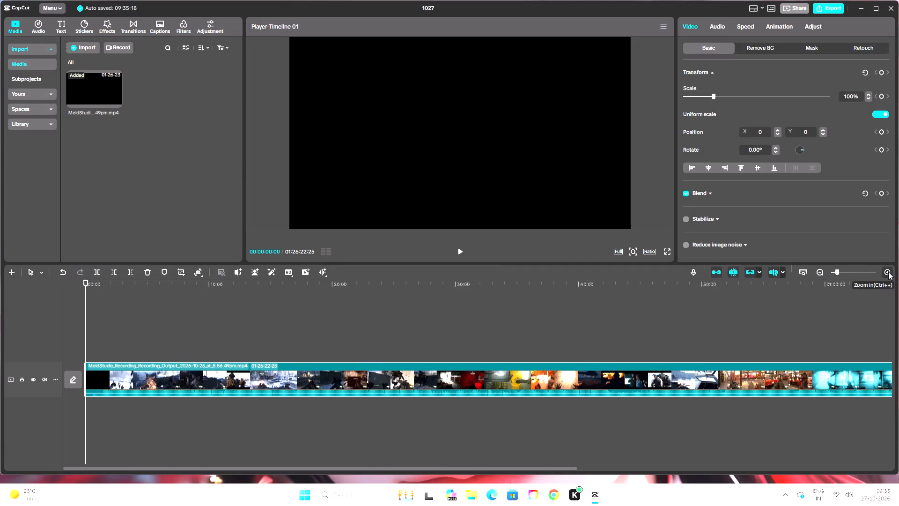
{"action": "left_click_drag", "start_coordinate": [86, 282], "coordinate": [519, 323]}
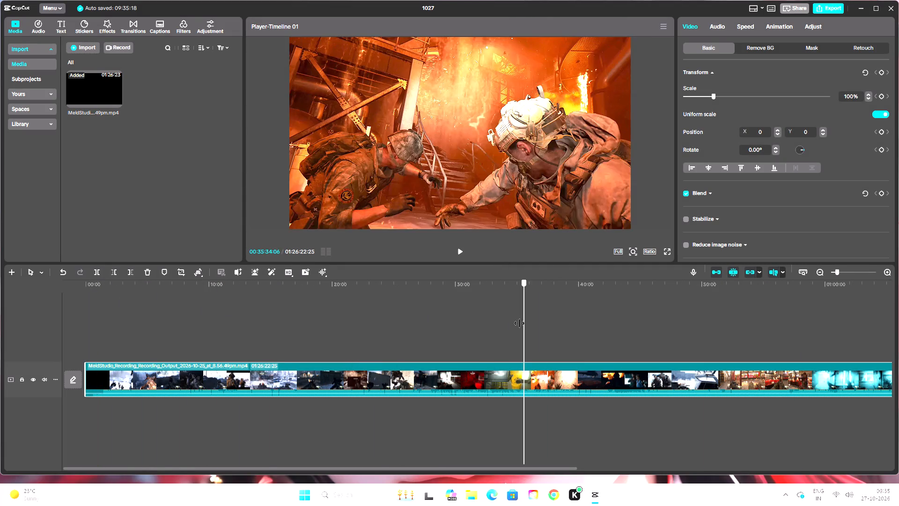
{"action": "left_click_drag", "start_coordinate": [519, 323], "coordinate": [355, 307]}
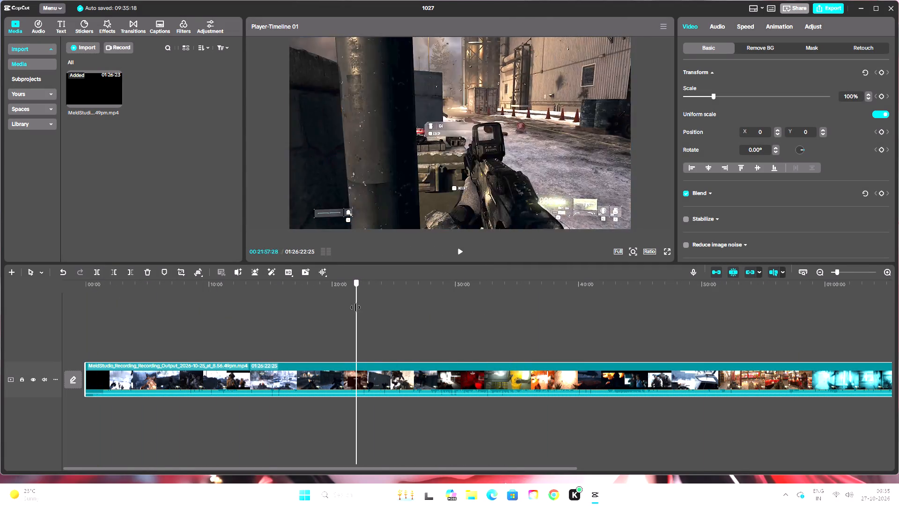
{"action": "left_click_drag", "start_coordinate": [355, 307], "coordinate": [558, 324]}
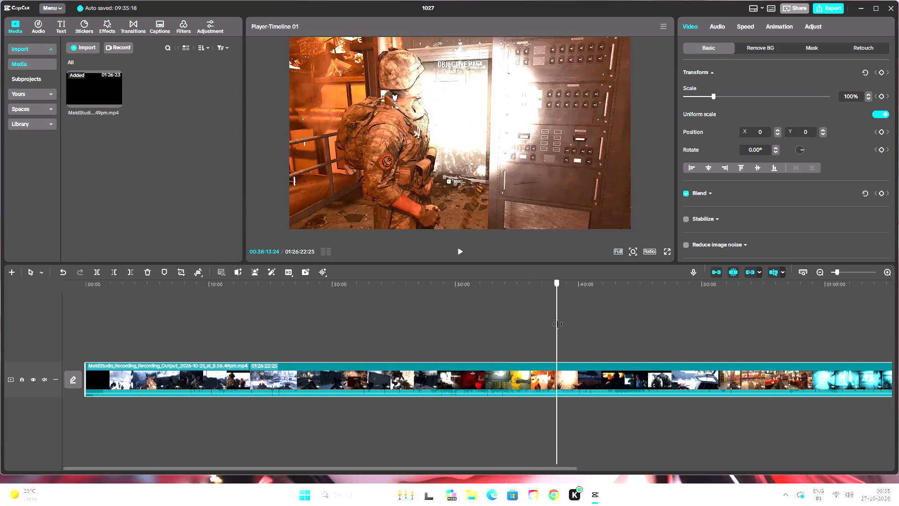
{"action": "left_click_drag", "start_coordinate": [558, 324], "coordinate": [628, 332]}
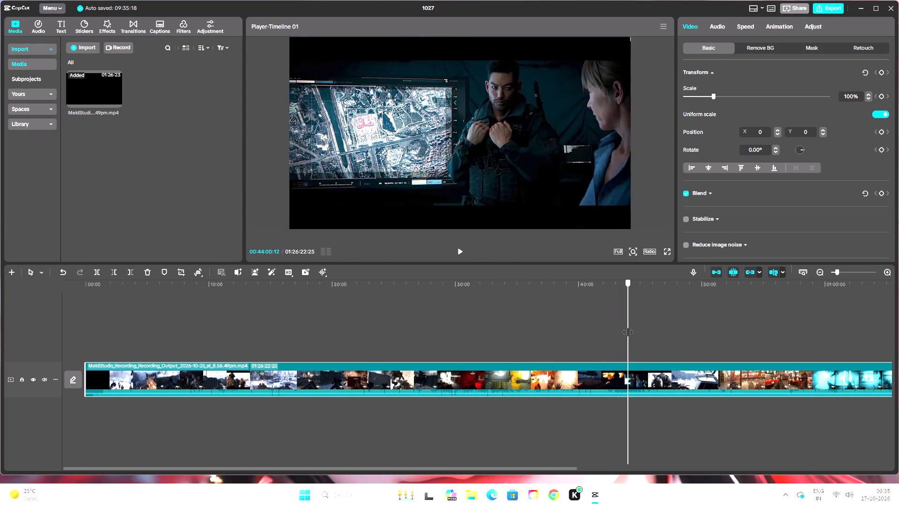
{"action": "left_click_drag", "start_coordinate": [628, 332], "coordinate": [655, 335]}
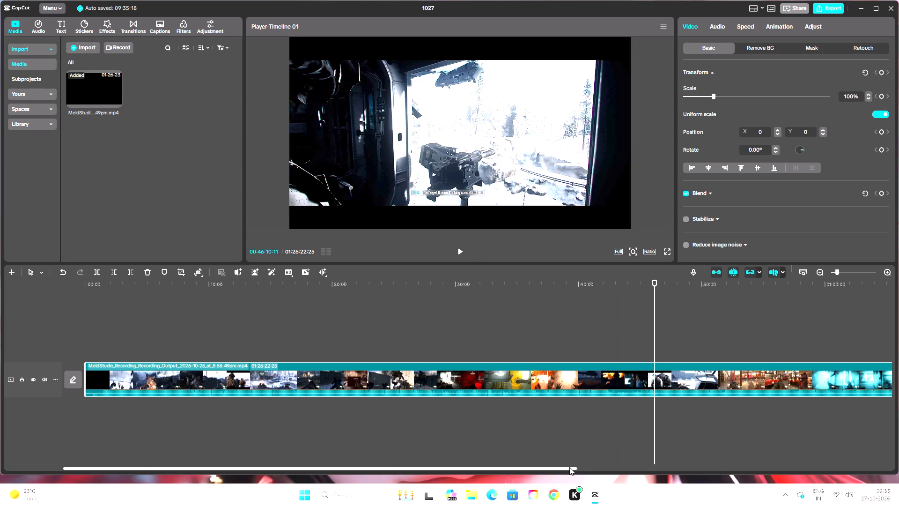
{"action": "left_click_drag", "start_coordinate": [569, 469], "coordinate": [759, 478]}
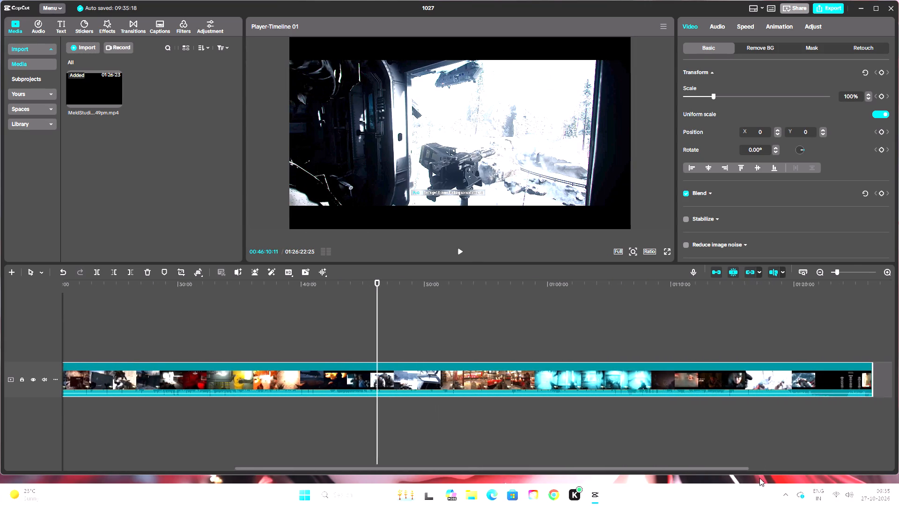
{"action": "left_click_drag", "start_coordinate": [759, 478], "coordinate": [771, 476]}
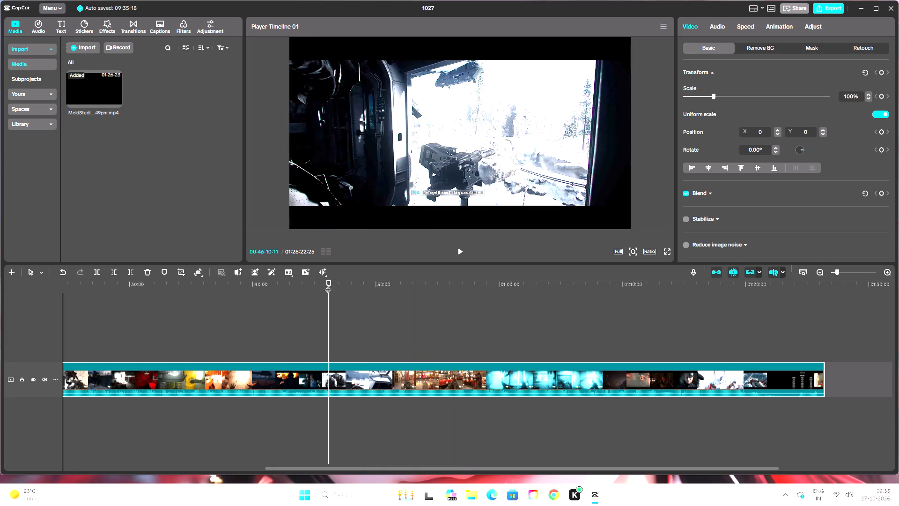
{"action": "left_click_drag", "start_coordinate": [328, 280], "coordinate": [356, 284]}
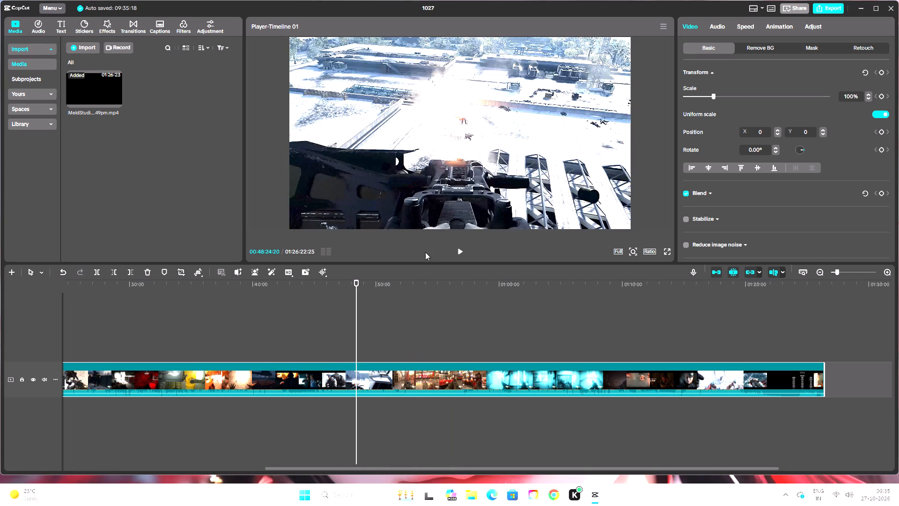
{"action": "left_click", "coordinate": [461, 248]}
{"action": "left_click", "coordinate": [461, 248]}
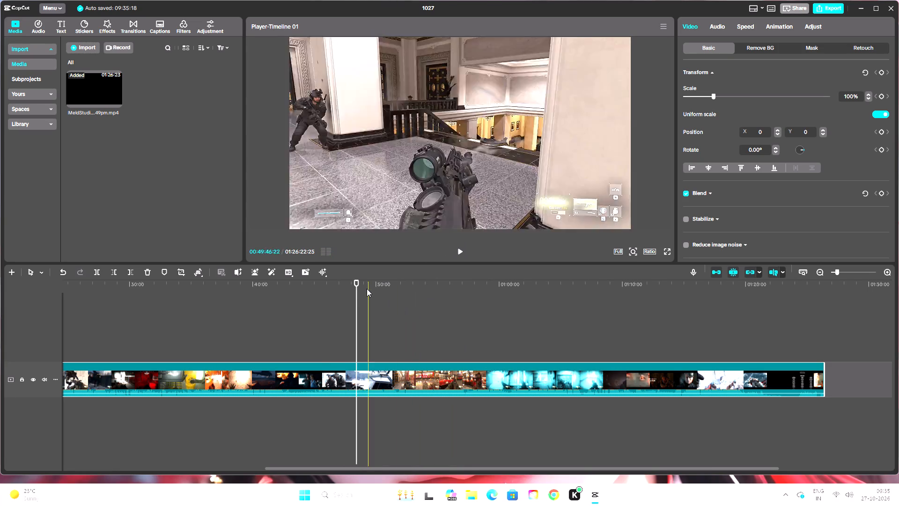
{"action": "left_click_drag", "start_coordinate": [356, 283], "coordinate": [384, 291]}
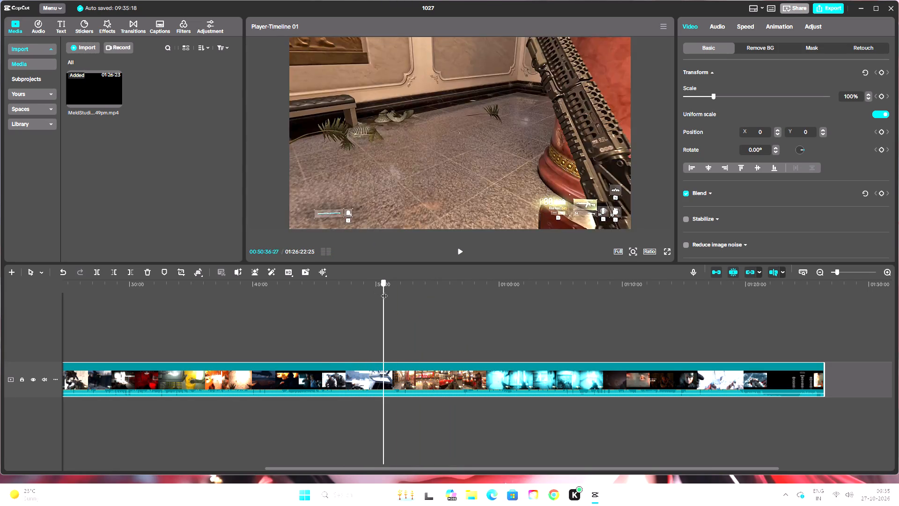
{"action": "left_click_drag", "start_coordinate": [384, 291], "coordinate": [396, 294]}
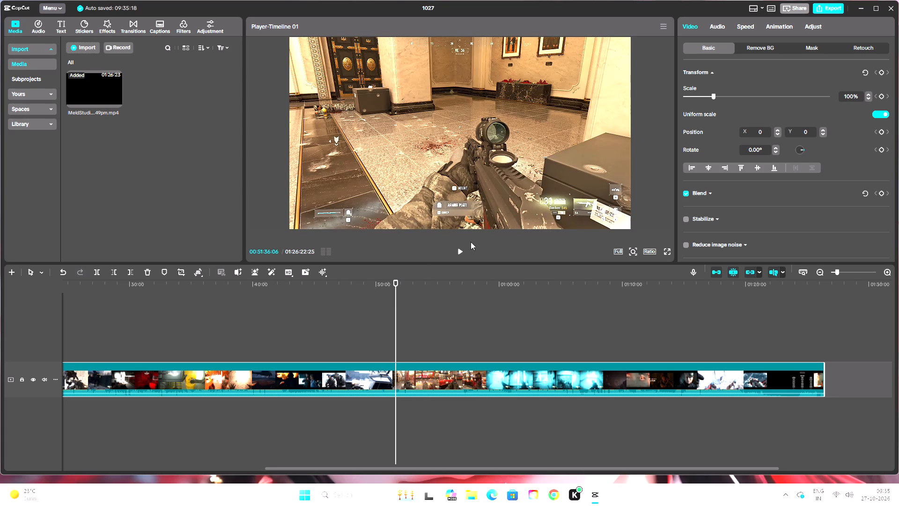
{"action": "left_click", "coordinate": [464, 252]}
{"action": "left_click", "coordinate": [464, 252]}
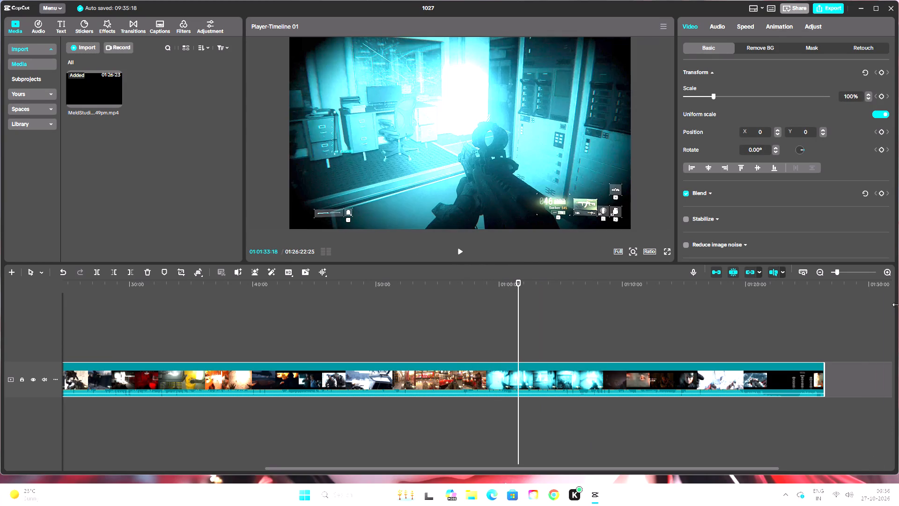
Examine the blue-lit interior mission between about 01:01:30 and 01:10:40, previewing the footage around 01:07:17.
{"action": "left_click", "coordinate": [890, 274]}
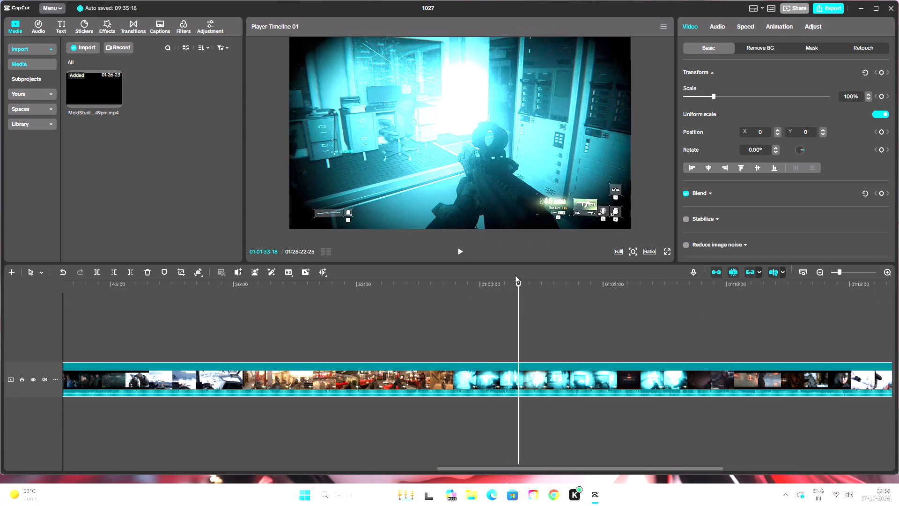
{"action": "left_click_drag", "start_coordinate": [518, 283], "coordinate": [544, 287]}
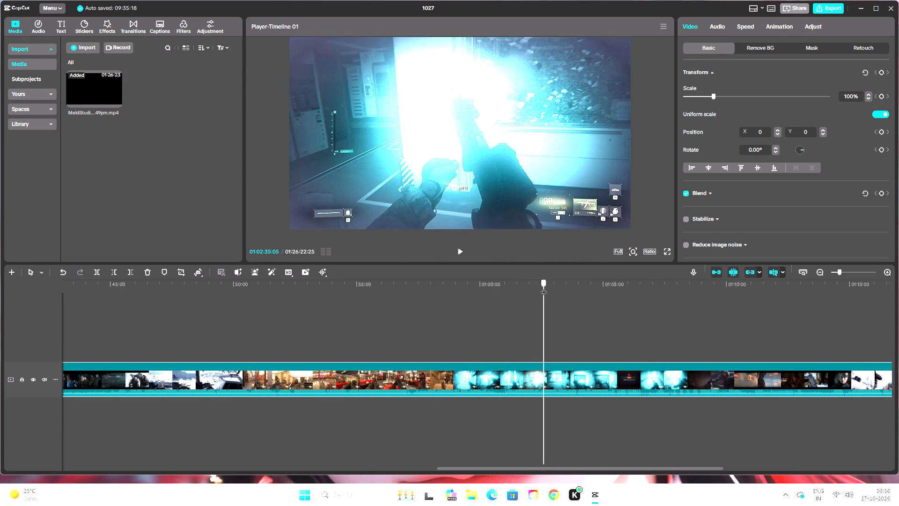
{"action": "left_click_drag", "start_coordinate": [544, 287], "coordinate": [587, 301]}
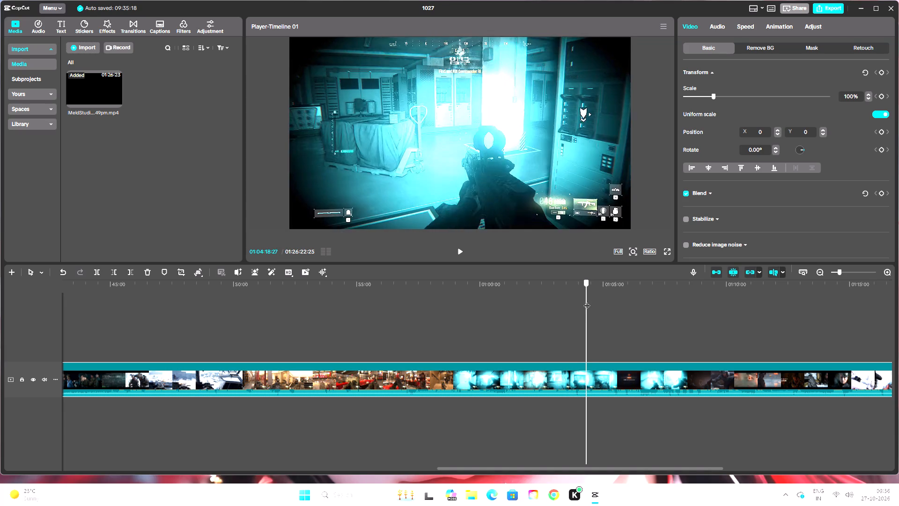
{"action": "left_click_drag", "start_coordinate": [587, 301], "coordinate": [599, 305]}
{"action": "left_click", "coordinate": [460, 255]}
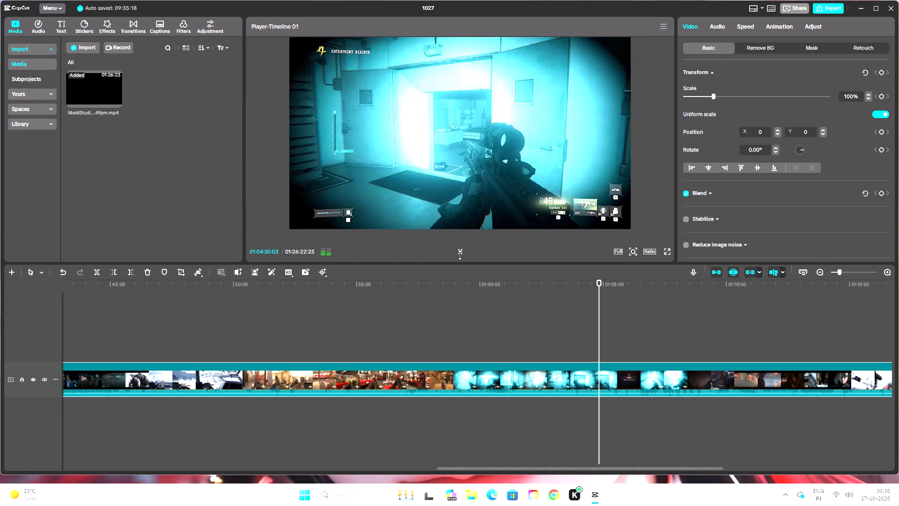
{"action": "left_click", "coordinate": [460, 255]}
{"action": "left_click", "coordinate": [460, 256]}
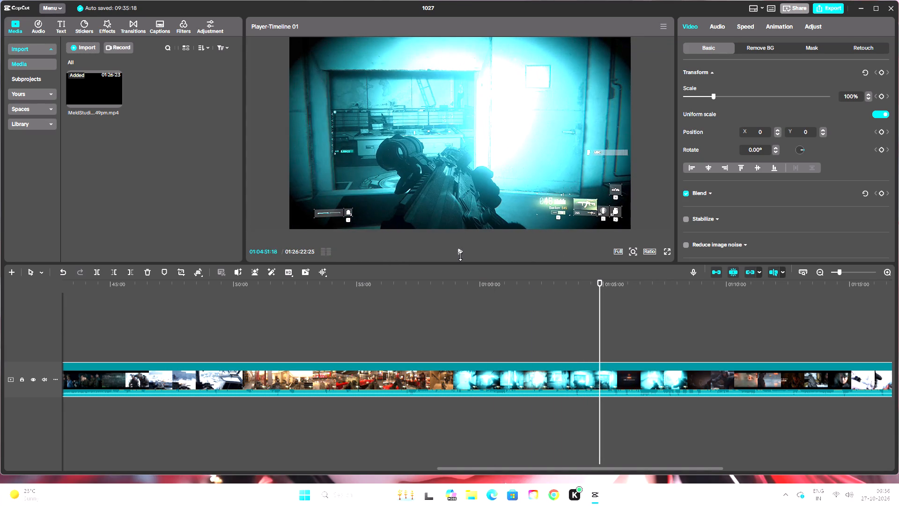
{"action": "left_click_drag", "start_coordinate": [597, 282], "coordinate": [643, 293]}
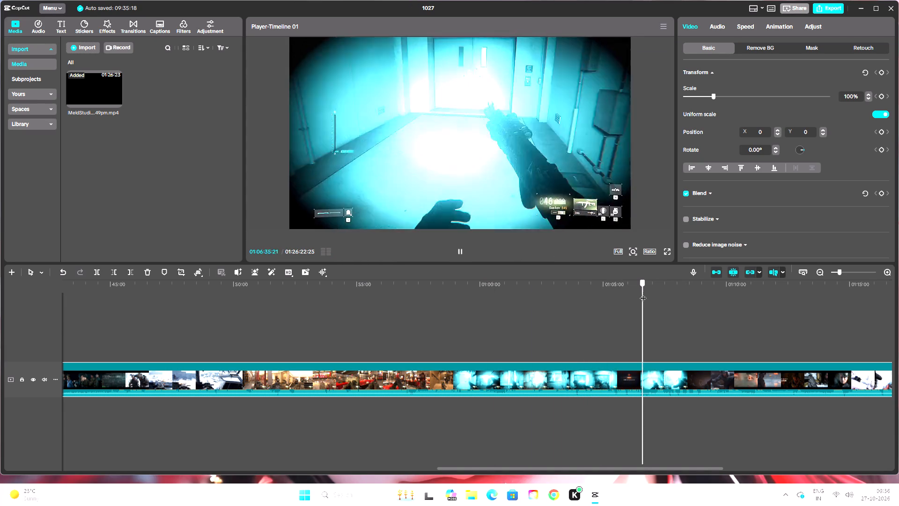
{"action": "left_click_drag", "start_coordinate": [643, 293], "coordinate": [668, 295]}
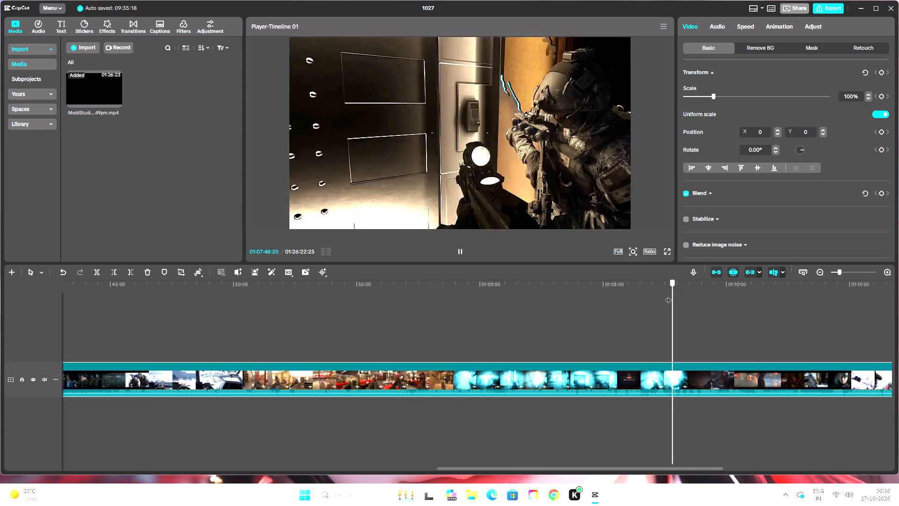
{"action": "left_click_drag", "start_coordinate": [668, 295], "coordinate": [741, 299]}
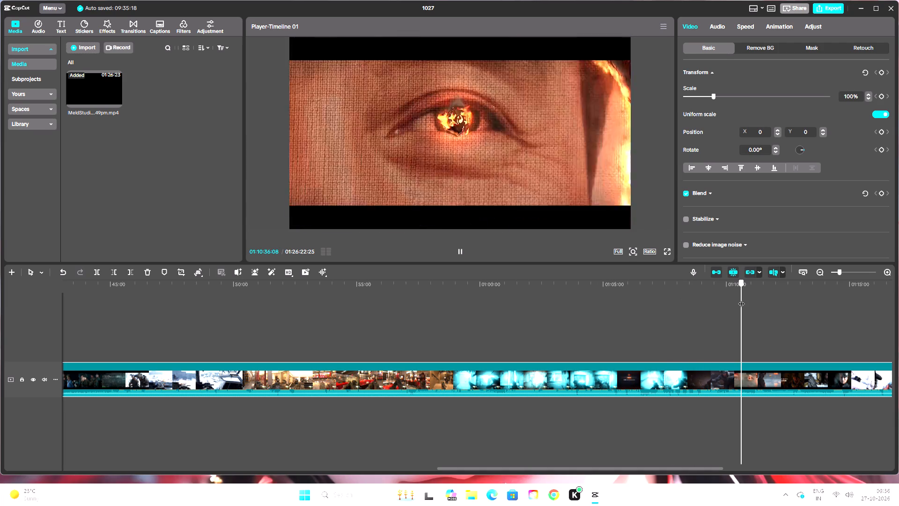
{"action": "left_click_drag", "start_coordinate": [741, 299], "coordinate": [727, 299]}
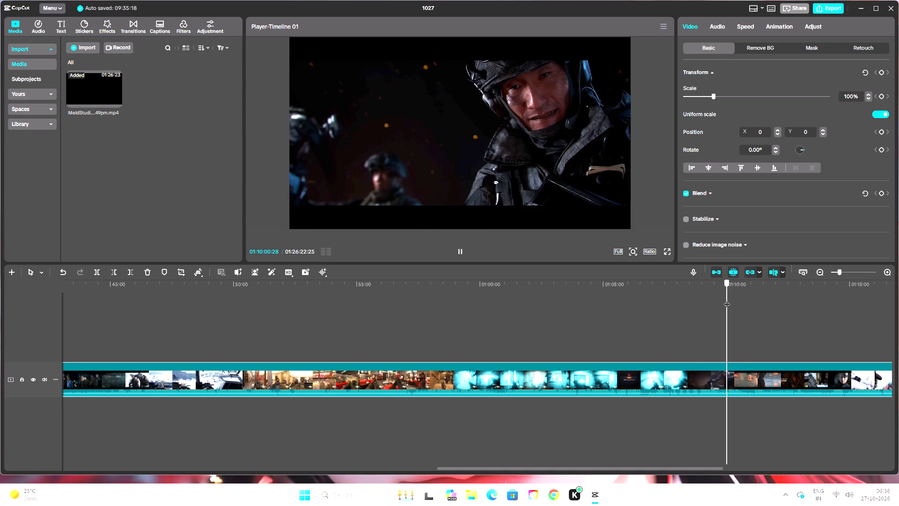
{"action": "left_click_drag", "start_coordinate": [727, 299], "coordinate": [671, 299]}
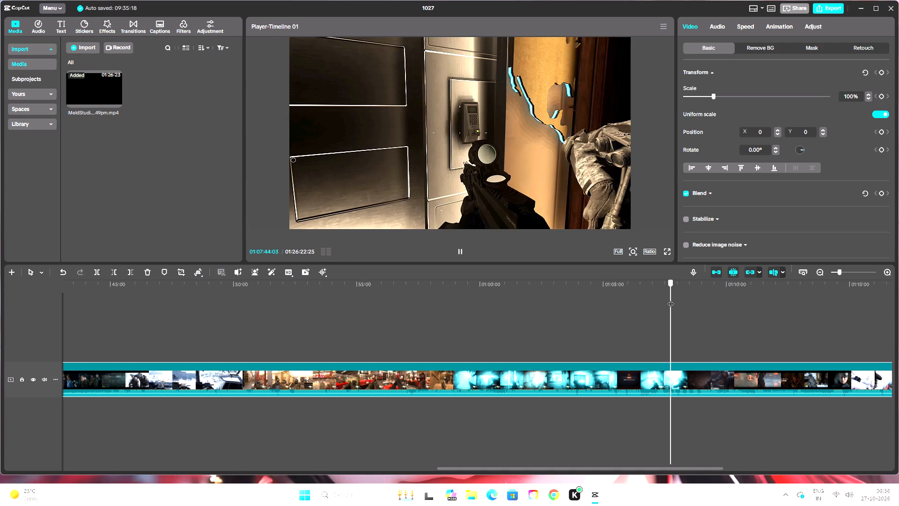
{"action": "left_click_drag", "start_coordinate": [671, 299], "coordinate": [659, 298]}
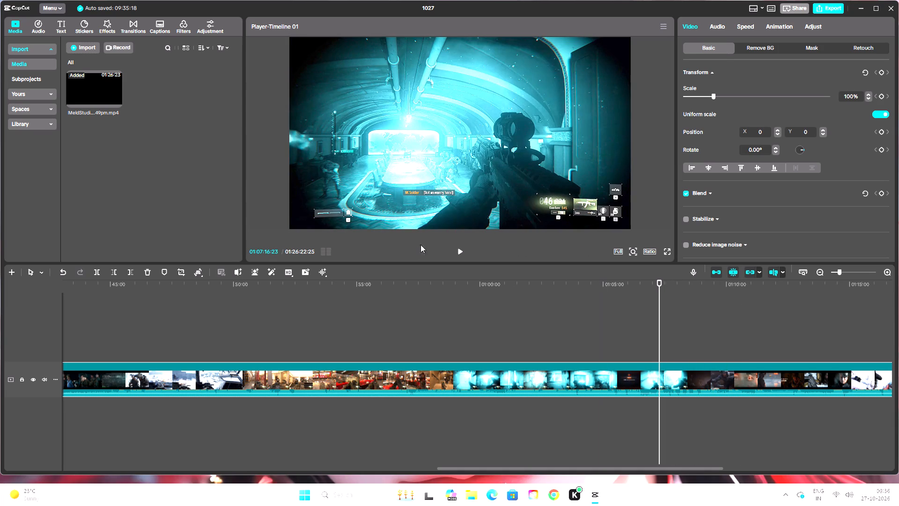
{"action": "left_click", "coordinate": [461, 250]}
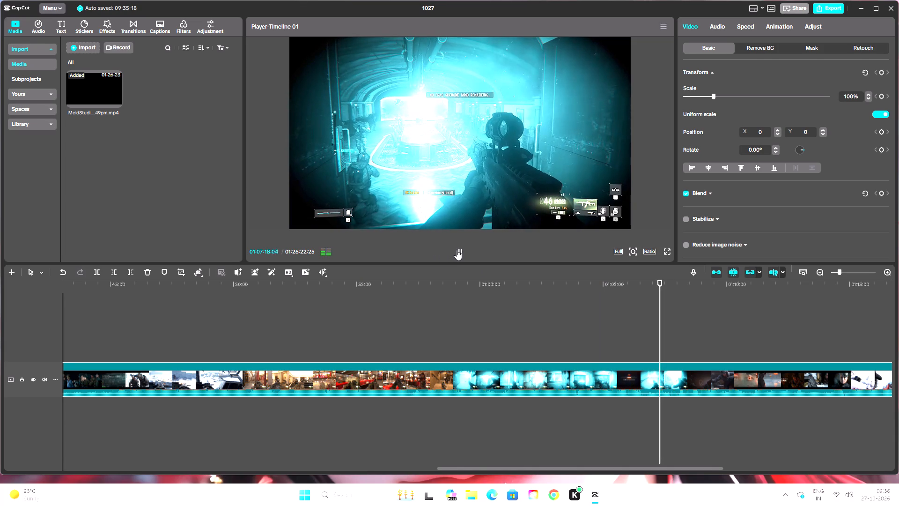
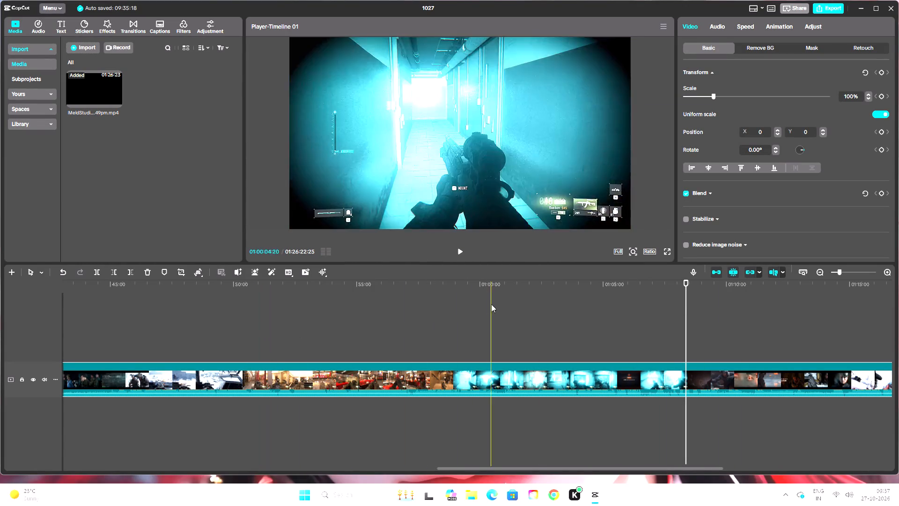
Split the gameplay recording at about 01:08:21.
{"action": "left_click", "coordinate": [96, 272]}
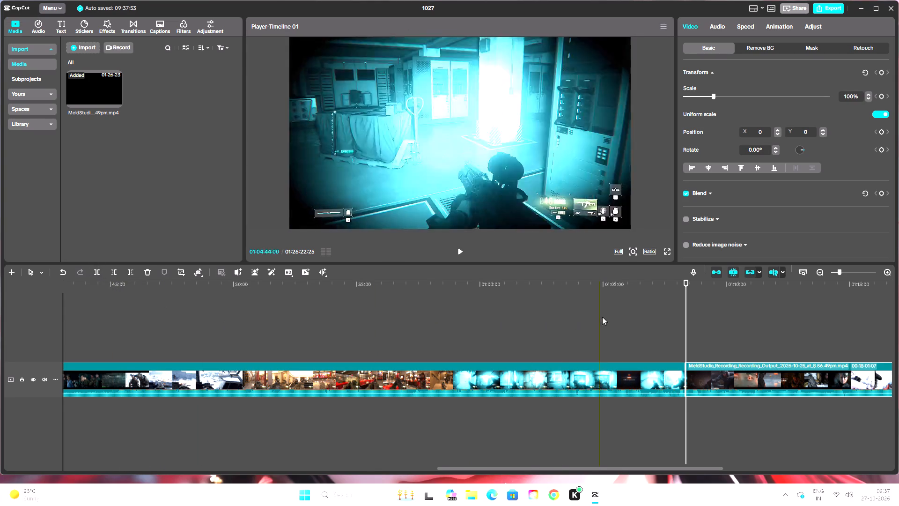
Split the recording at about 01:07:49, at the soldiers' indoor cutscene, and delete all footage before that point.
{"action": "left_click_drag", "start_coordinate": [686, 282], "coordinate": [548, 303]}
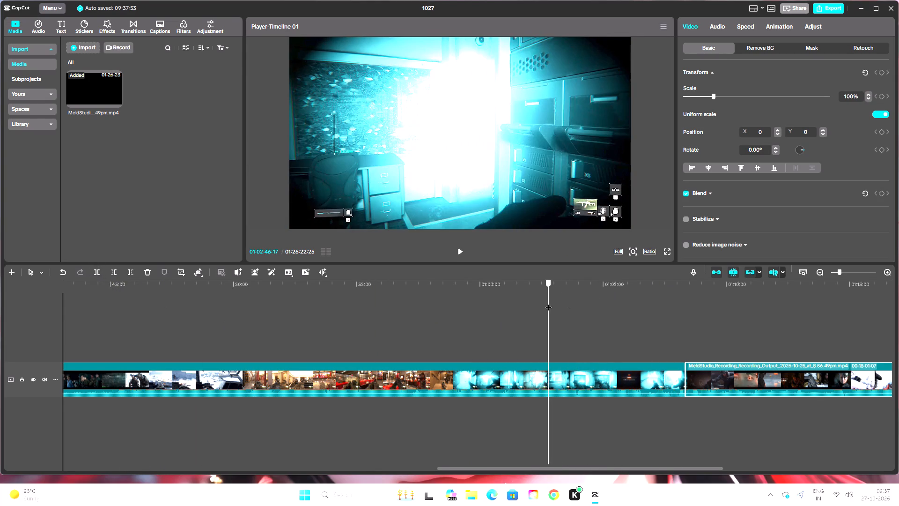
{"action": "left_click_drag", "start_coordinate": [548, 303], "coordinate": [578, 308]}
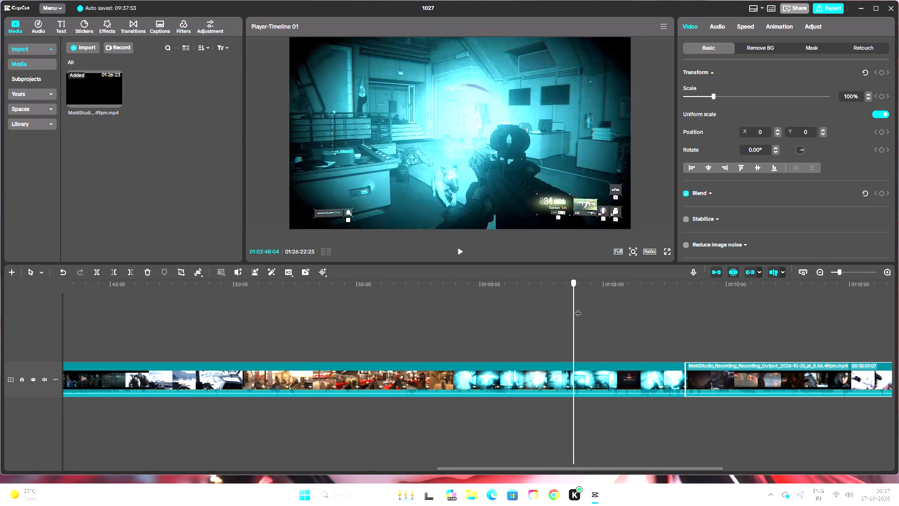
{"action": "left_click_drag", "start_coordinate": [578, 308], "coordinate": [637, 315]}
{"action": "double_click", "coordinate": [890, 269]}
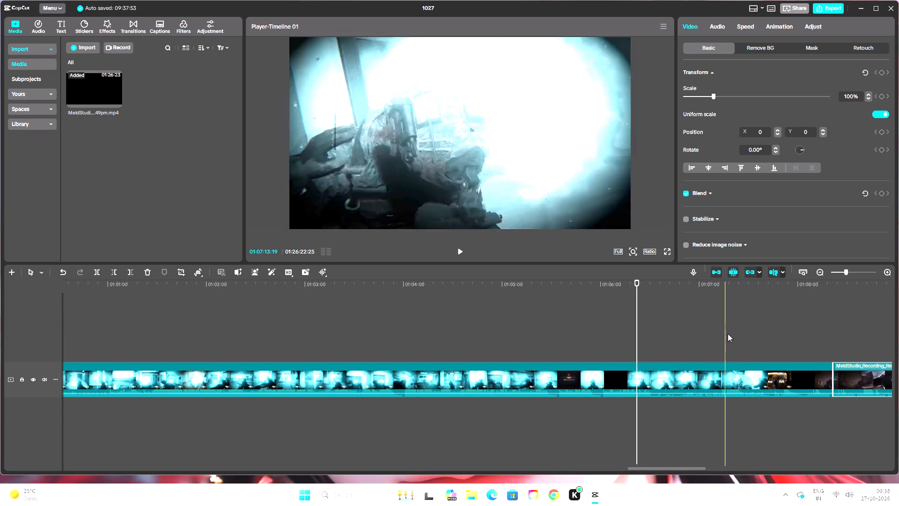
{"action": "left_click_drag", "start_coordinate": [651, 469], "coordinate": [682, 475]}
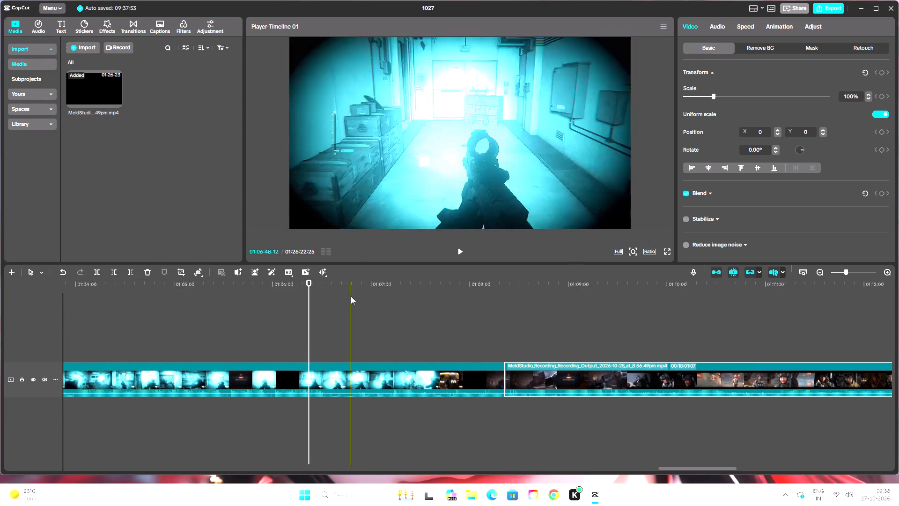
{"action": "left_click_drag", "start_coordinate": [309, 282], "coordinate": [428, 303]}
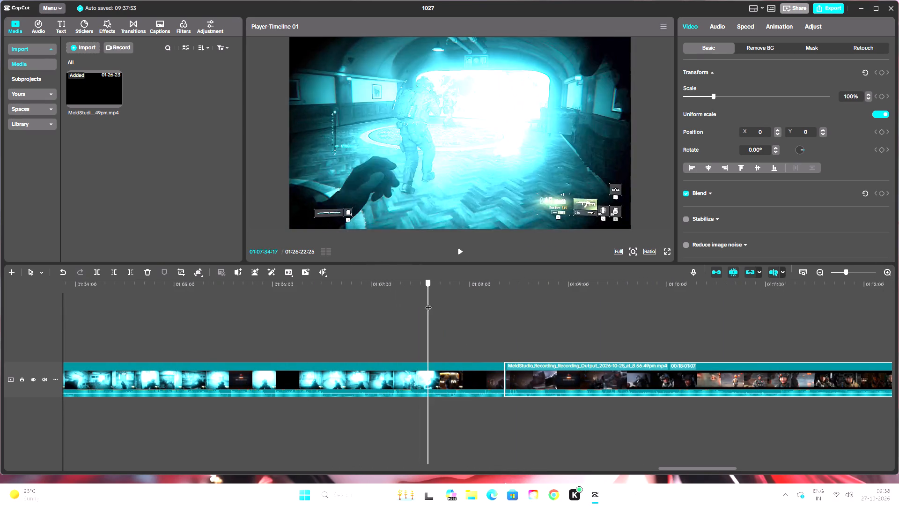
{"action": "left_click_drag", "start_coordinate": [428, 303], "coordinate": [465, 307]}
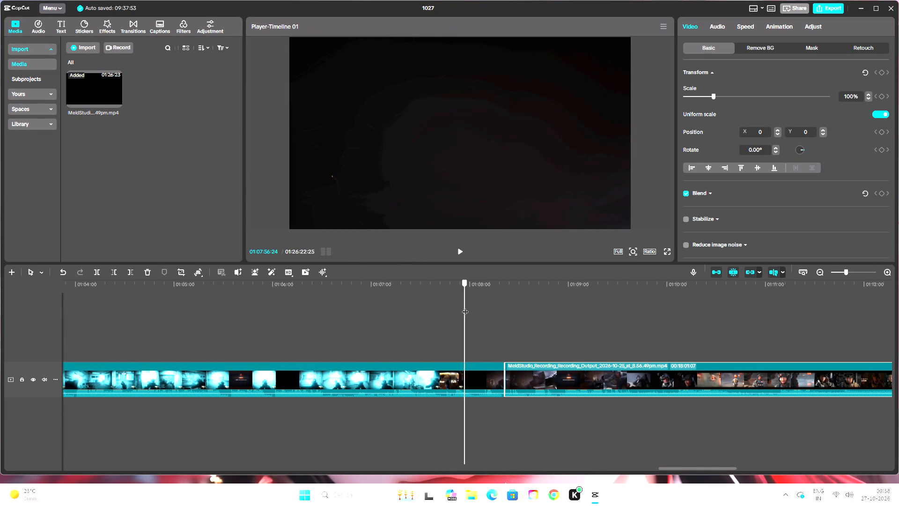
{"action": "left_click_drag", "start_coordinate": [465, 307], "coordinate": [452, 308]}
{"action": "left_click", "coordinate": [460, 254]}
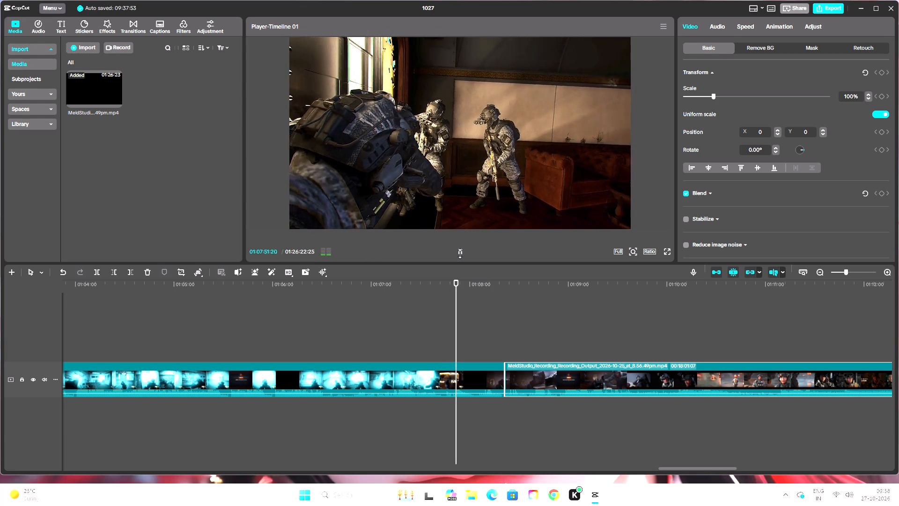
{"action": "left_click", "coordinate": [454, 282]}
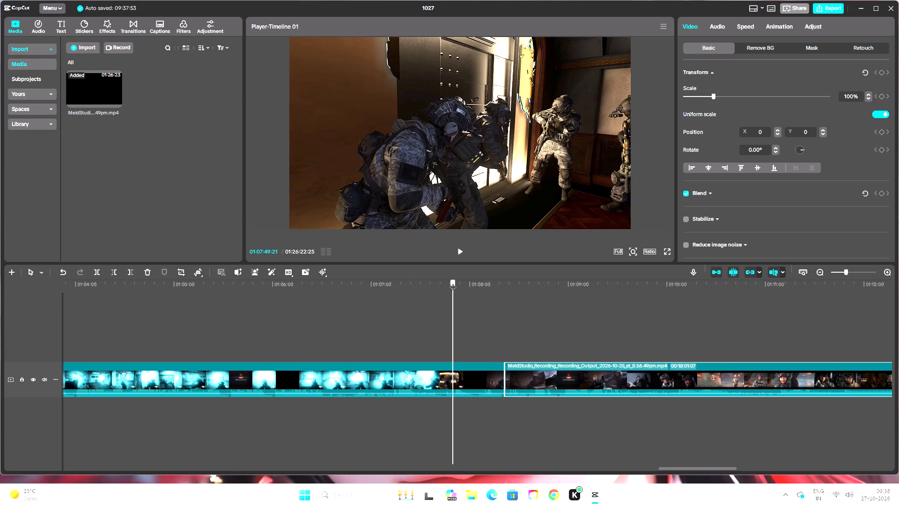
{"action": "left_click", "coordinate": [95, 273]}
{"action": "left_click", "coordinate": [275, 386]}
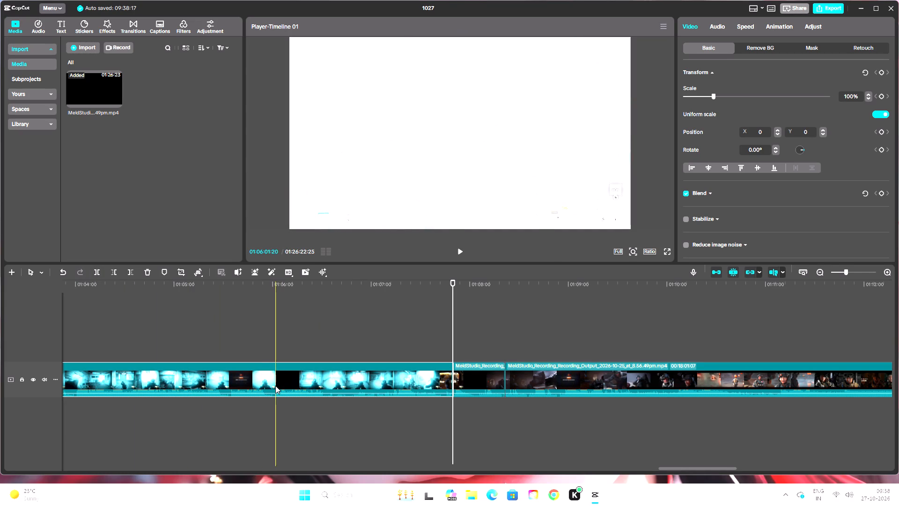
{"action": "key", "text": "BackSpace"}
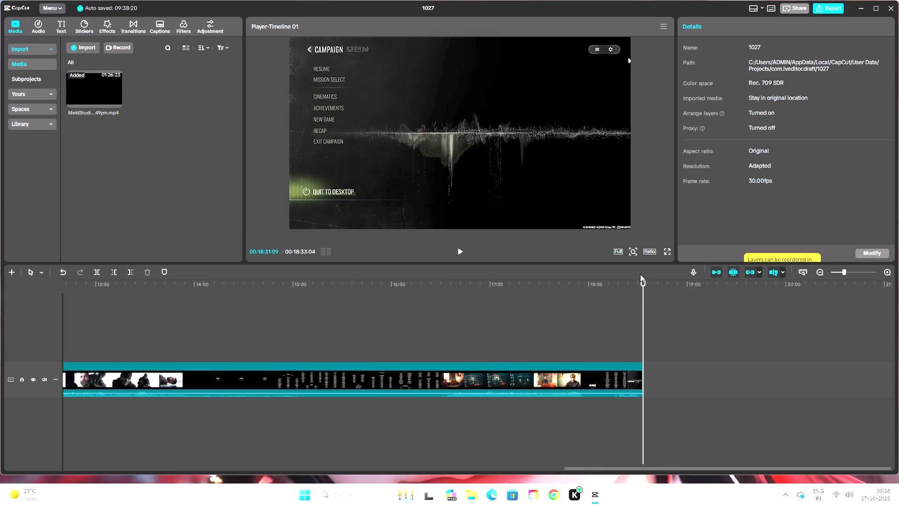
Preview the opening clip, split it at about 00:16, and delete its remainder with the red death screen and retry screen.
{"action": "left_click_drag", "start_coordinate": [643, 282], "coordinate": [0, 332]}
{"action": "left_click", "coordinate": [458, 253]}
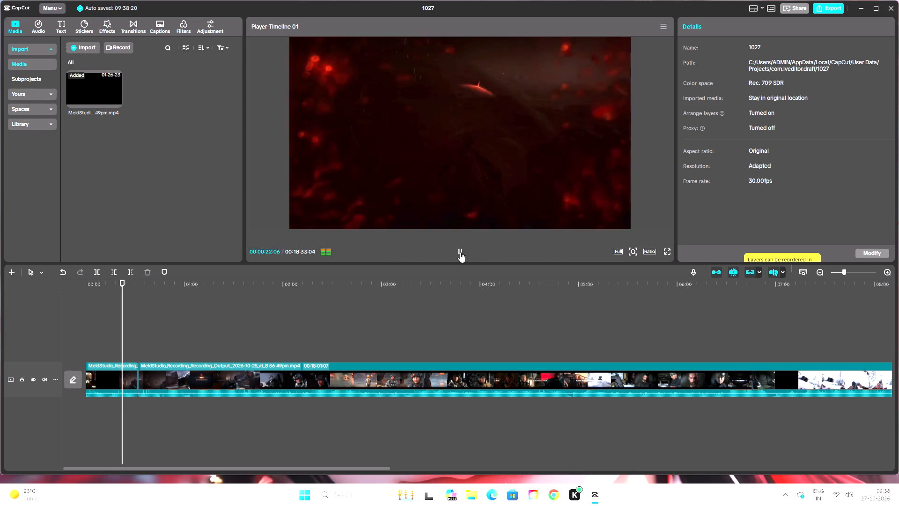
{"action": "left_click", "coordinate": [460, 252]}
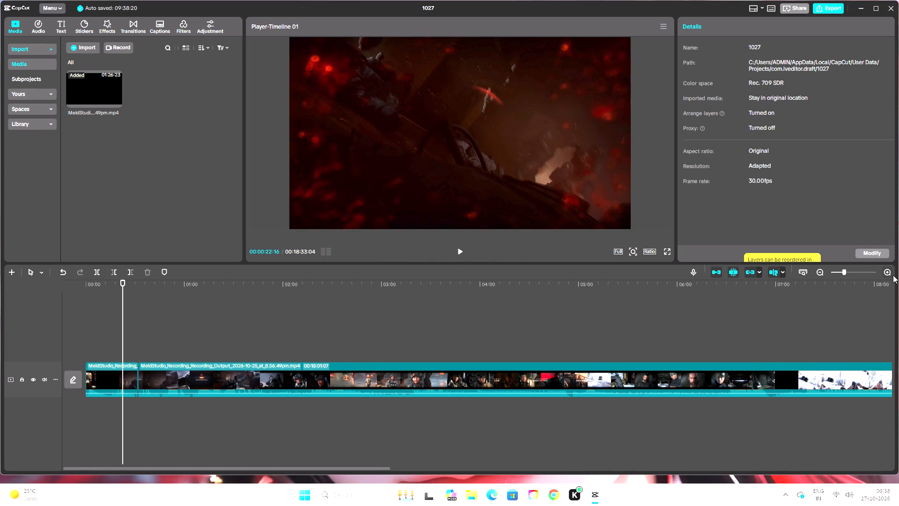
{"action": "left_click", "coordinate": [889, 276]}
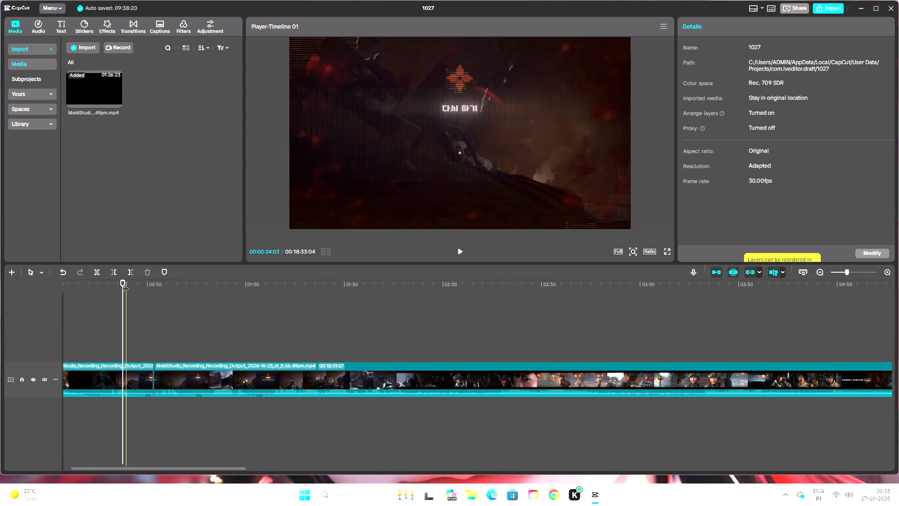
{"action": "left_click_drag", "start_coordinate": [123, 284], "coordinate": [110, 290]}
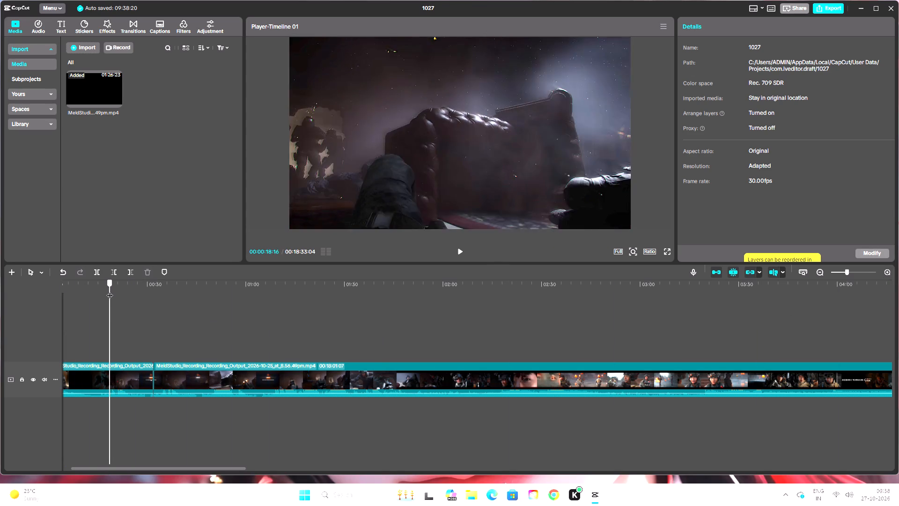
{"action": "left_click_drag", "start_coordinate": [110, 290], "coordinate": [104, 293]}
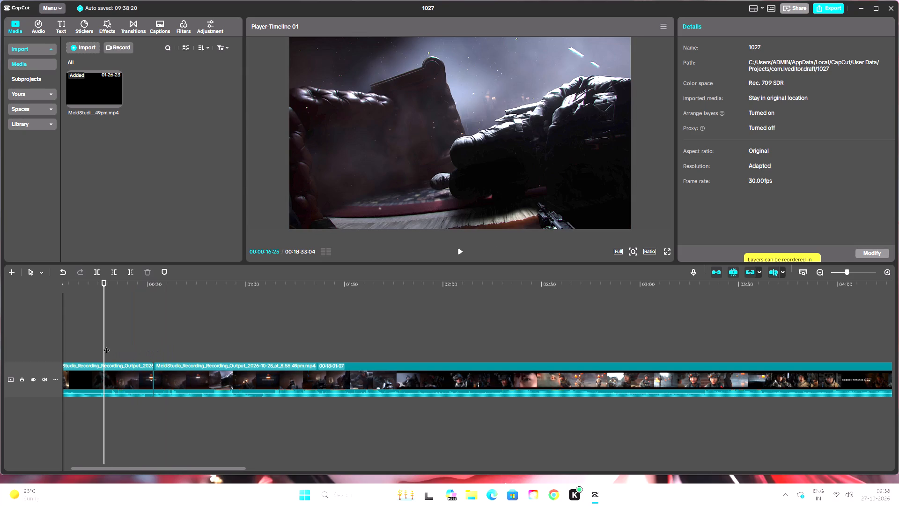
{"action": "left_click", "coordinate": [96, 272]}
{"action": "left_click", "coordinate": [137, 382]}
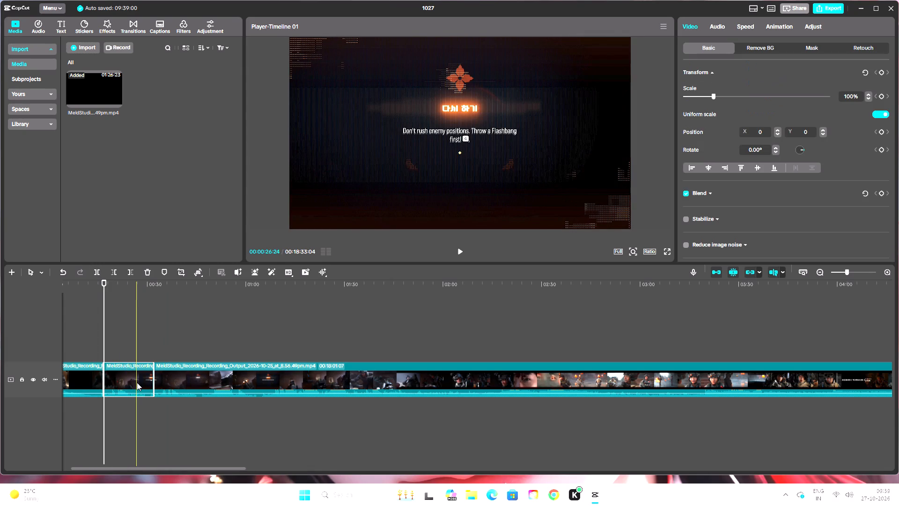
{"action": "key", "text": "BackSpace"}
Preview across the join, split the second clip at about 00:32, and delete the failed attempt between 00:16 and 00:32.
{"action": "left_click_drag", "start_coordinate": [103, 280], "coordinate": [92, 285]}
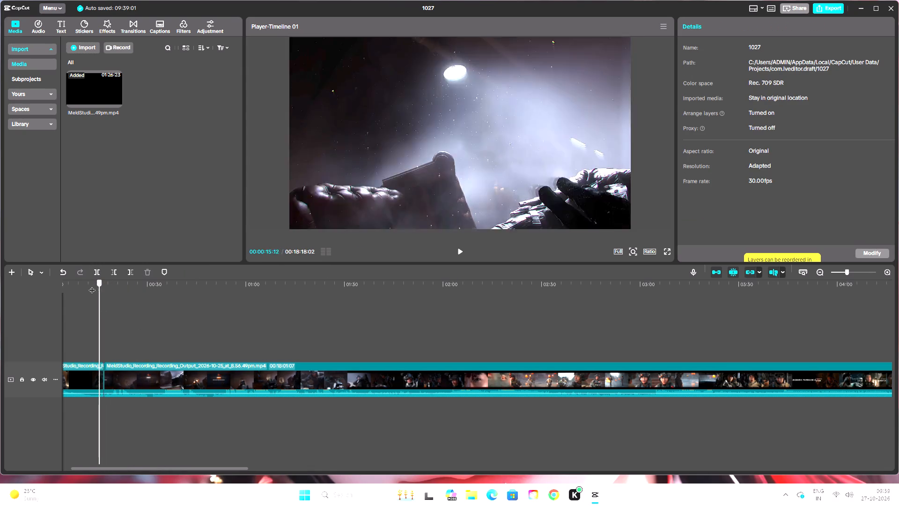
{"action": "left_click_drag", "start_coordinate": [92, 285], "coordinate": [136, 298]}
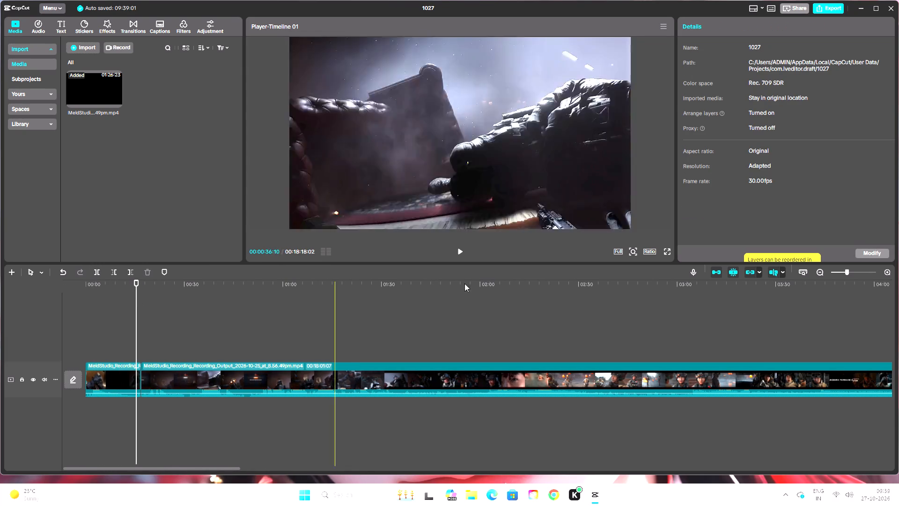
{"action": "left_click", "coordinate": [460, 255]}
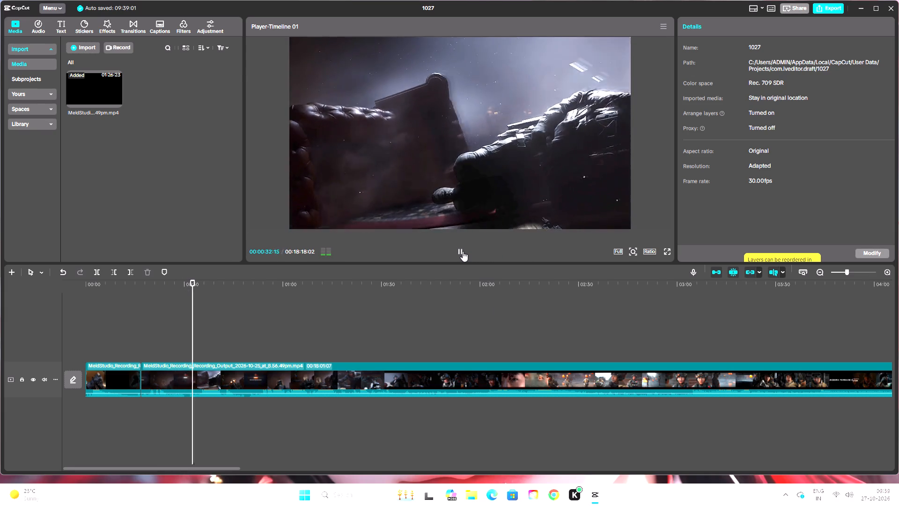
{"action": "left_click", "coordinate": [888, 271]}
{"action": "left_click", "coordinate": [196, 283]}
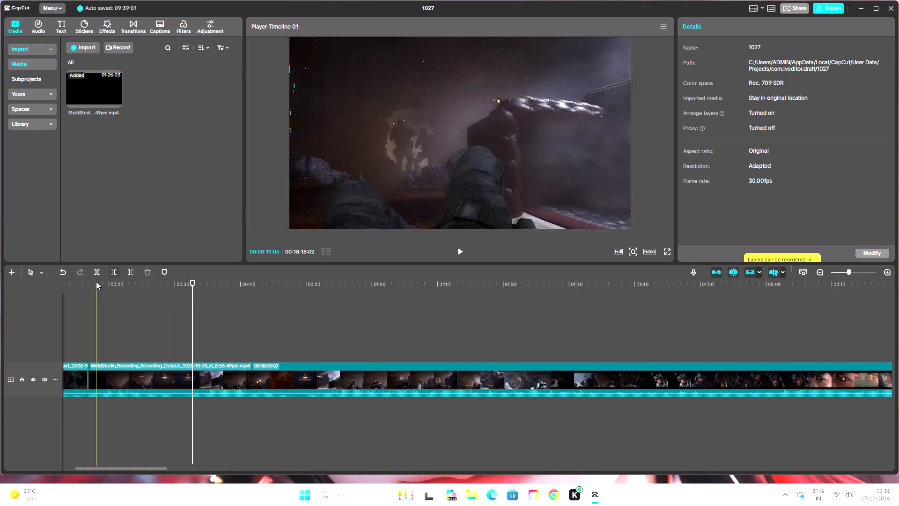
{"action": "left_click", "coordinate": [98, 276]}
{"action": "left_click", "coordinate": [138, 364]}
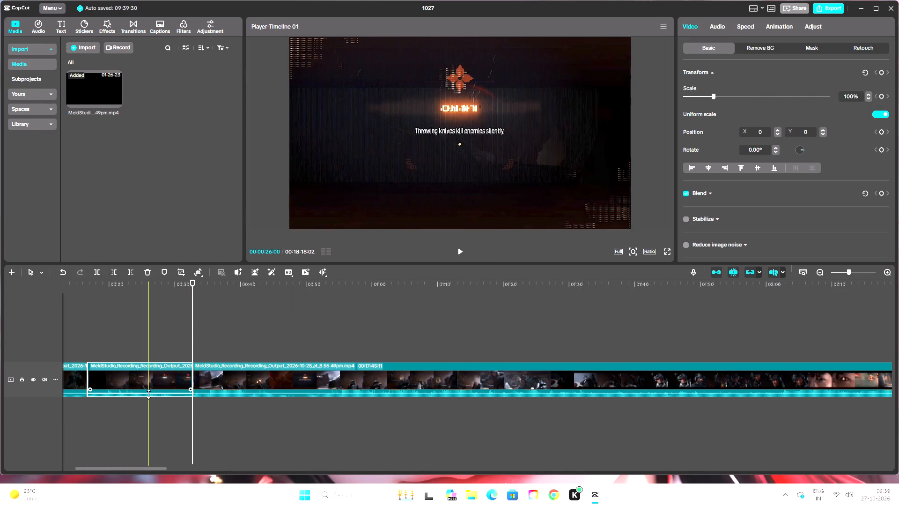
{"action": "key", "text": "BackSpace"}
Play on from the join, split the second clip at about 00:35, and delete the failed attempt between 00:16 and 00:35.
{"action": "left_click_drag", "start_coordinate": [192, 283], "coordinate": [102, 303]}
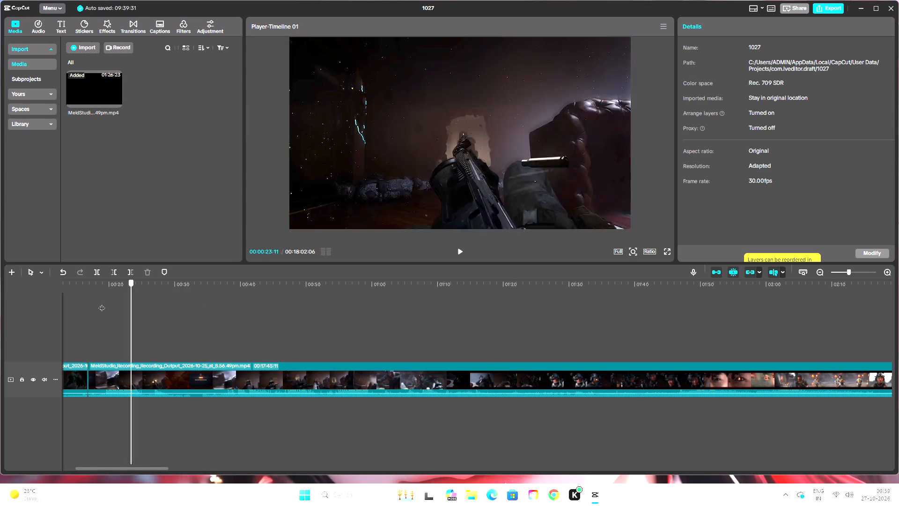
{"action": "left_click_drag", "start_coordinate": [102, 303], "coordinate": [192, 313]}
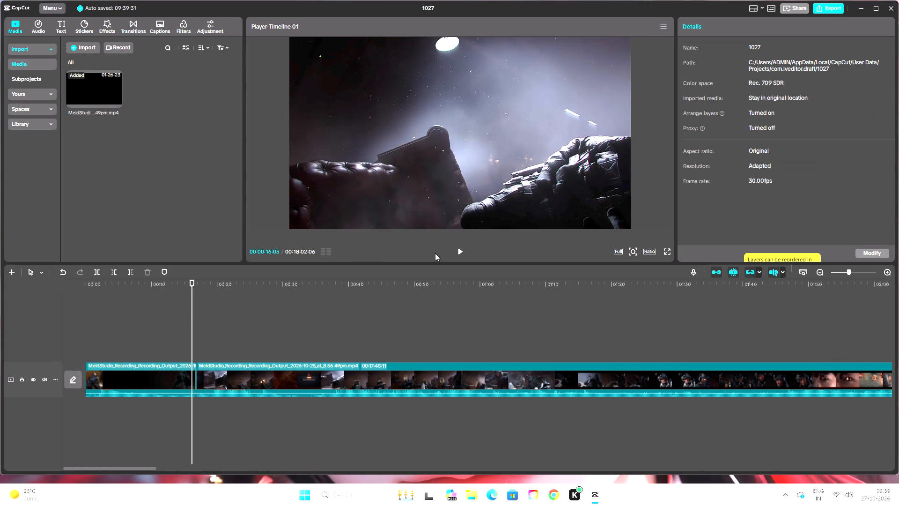
{"action": "left_click", "coordinate": [464, 248]}
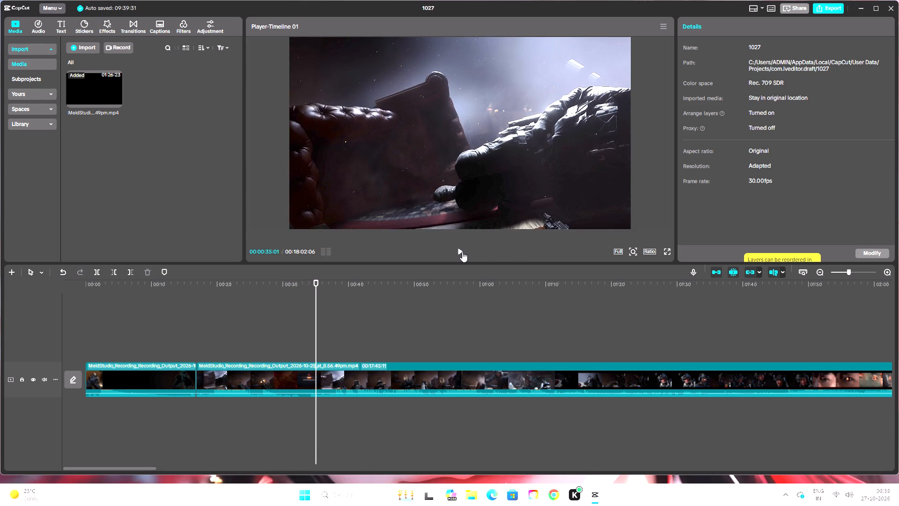
{"action": "double_click", "coordinate": [462, 252]}
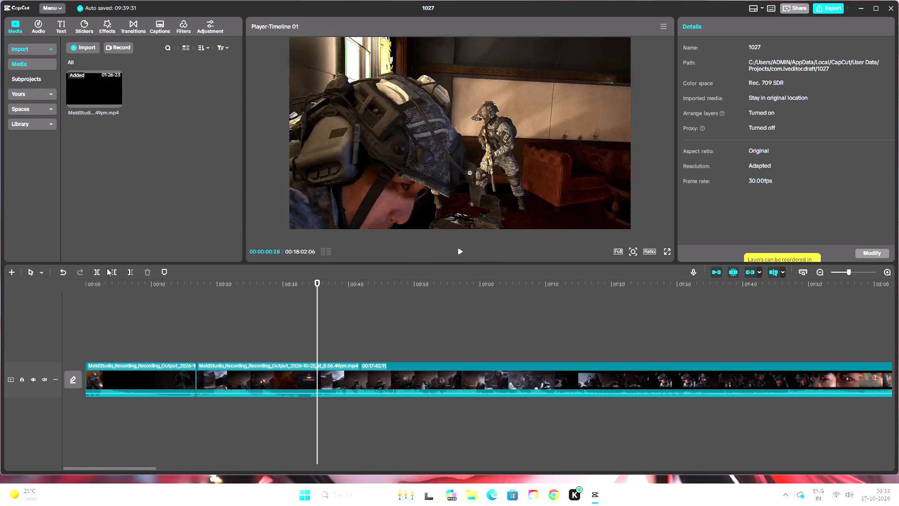
{"action": "left_click", "coordinate": [96, 272]}
{"action": "left_click", "coordinate": [242, 385]}
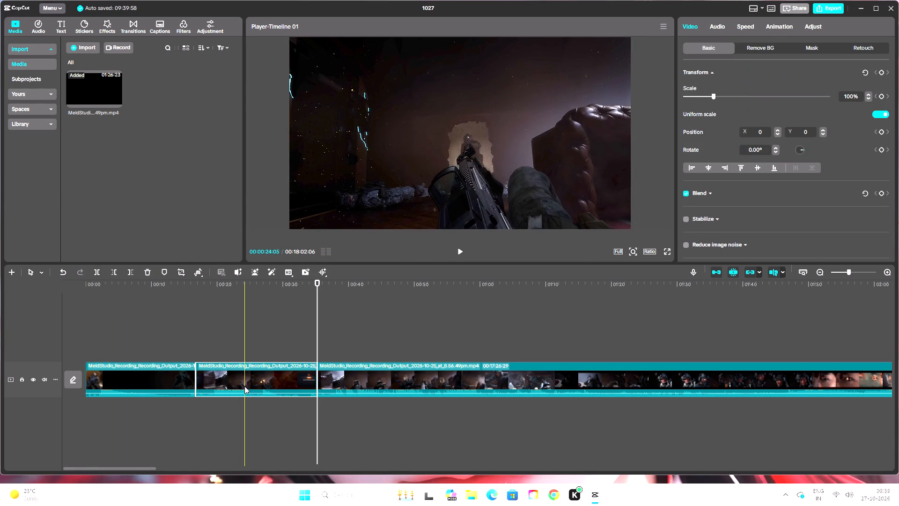
{"action": "key", "text": "BackSpace"}
Play the timeline from about 00:15 to review the join between the first two clips.
{"action": "left_click_drag", "start_coordinate": [318, 283], "coordinate": [182, 343]}
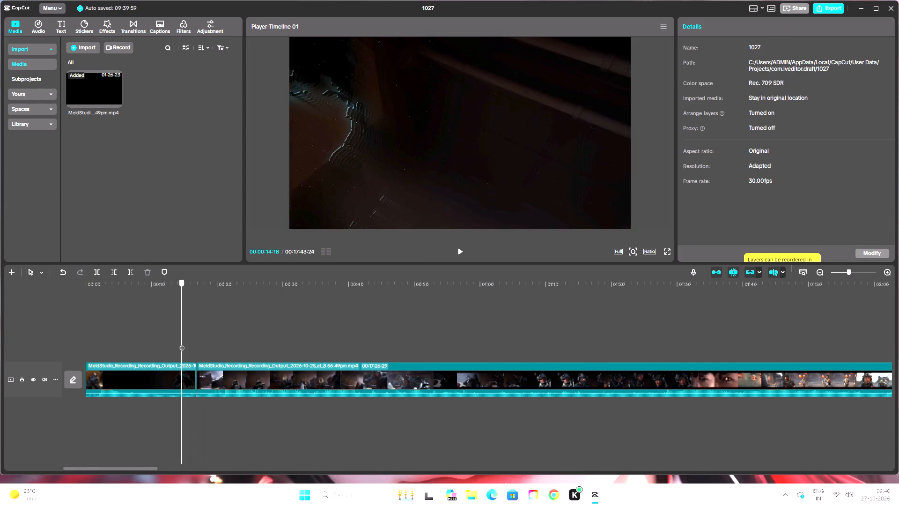
{"action": "left_click_drag", "start_coordinate": [182, 343], "coordinate": [189, 345]}
{"action": "left_click", "coordinate": [460, 252]}
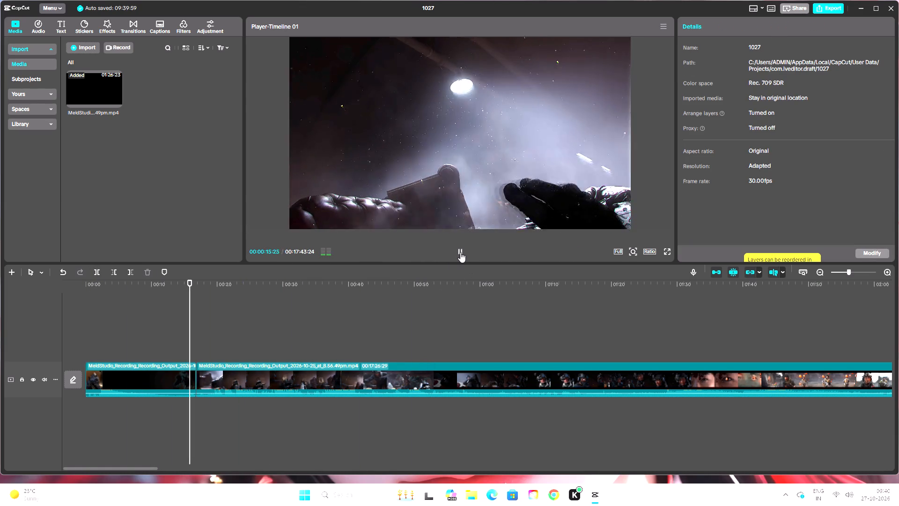
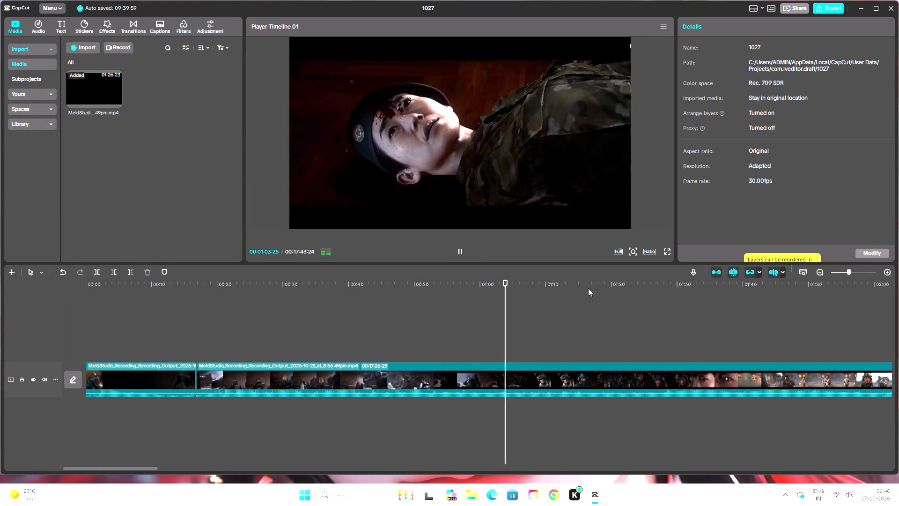
Stop playback at the helmeted soldier's close-up and cut away everything in the second clip after about 01:05.
{"action": "left_click", "coordinate": [461, 250]}
{"action": "left_click_drag", "start_coordinate": [520, 282], "coordinate": [515, 285]}
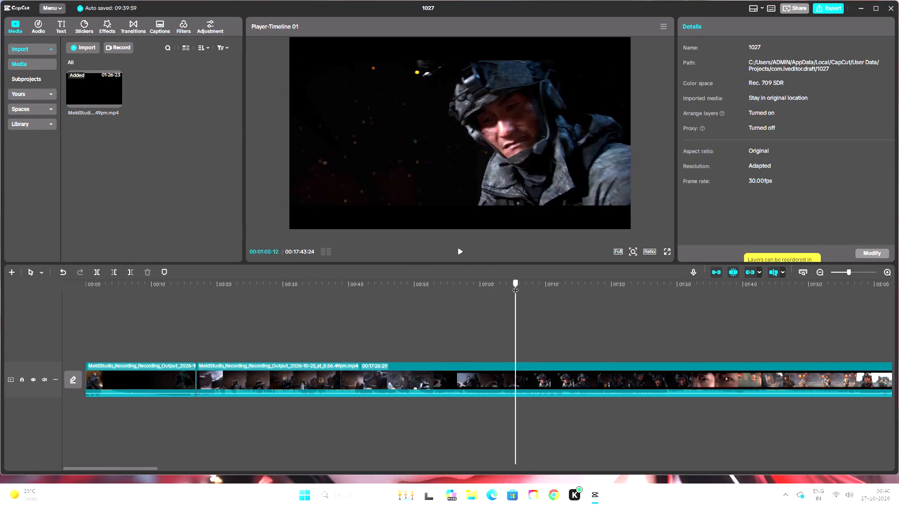
{"action": "left_click_drag", "start_coordinate": [515, 285], "coordinate": [515, 286]}
{"action": "left_click", "coordinate": [134, 274]}
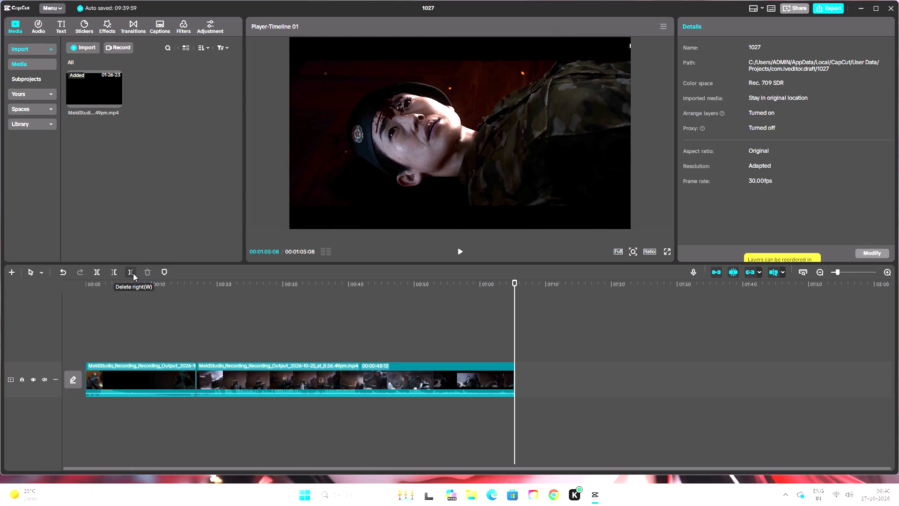
Review the opening clip and its join with the second clip at about 00:16, and delete the opening clip.
{"action": "left_click_drag", "start_coordinate": [516, 283], "coordinate": [188, 321]}
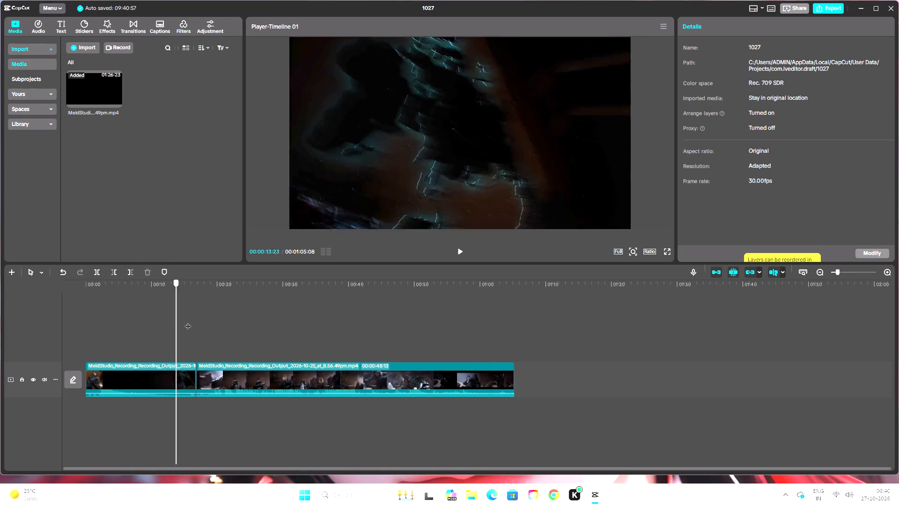
{"action": "left_click_drag", "start_coordinate": [188, 321], "coordinate": [194, 324]}
{"action": "left_click", "coordinate": [460, 253]}
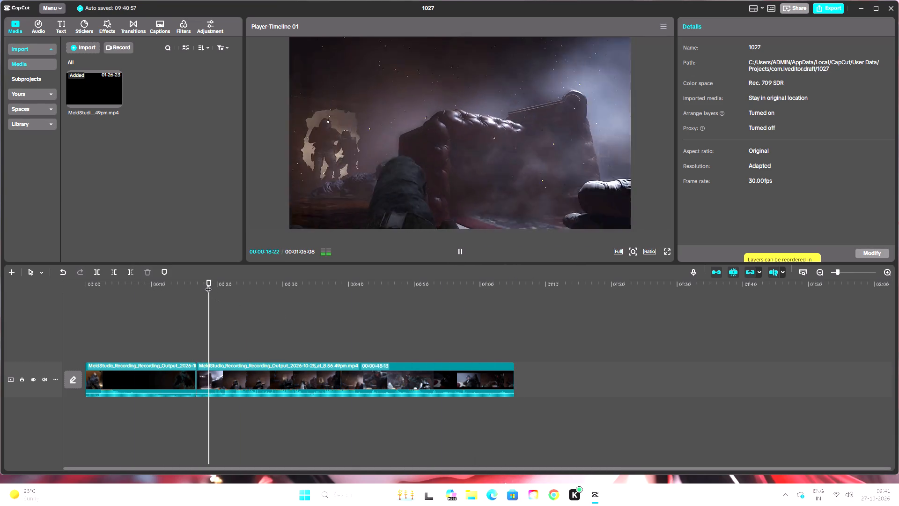
{"action": "left_click_drag", "start_coordinate": [212, 284], "coordinate": [162, 299]}
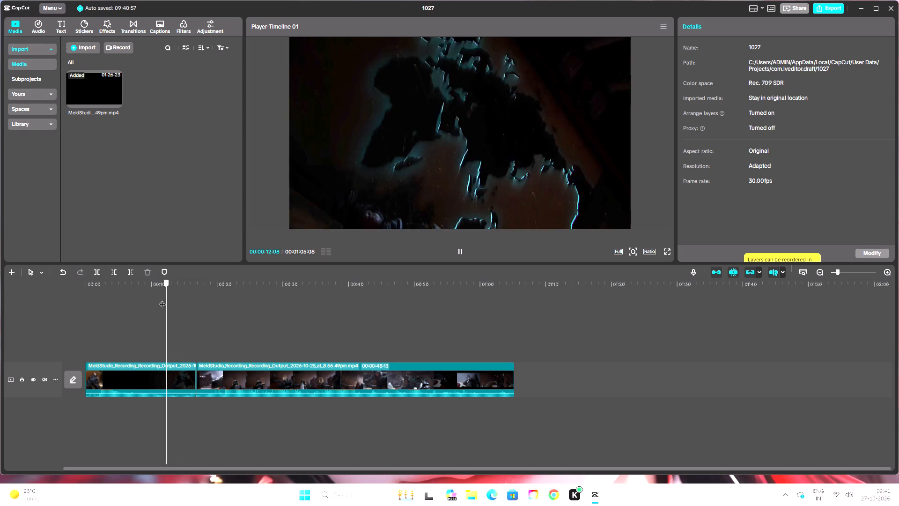
{"action": "left_click_drag", "start_coordinate": [162, 299], "coordinate": [159, 303]}
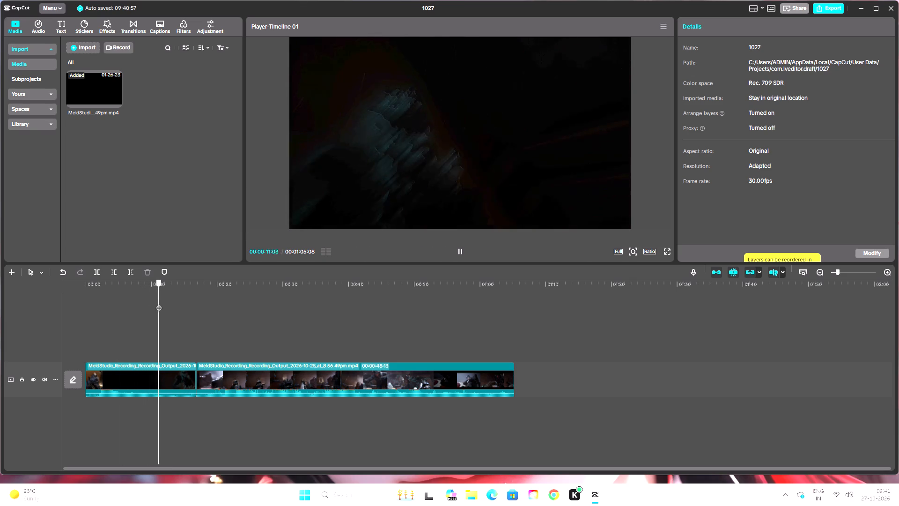
{"action": "left_click_drag", "start_coordinate": [159, 303], "coordinate": [73, 310]}
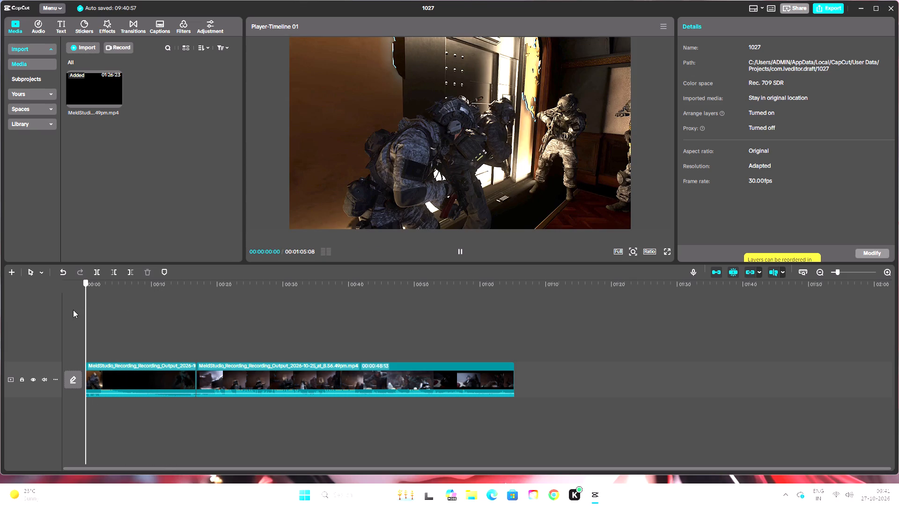
{"action": "left_click_drag", "start_coordinate": [73, 310], "coordinate": [196, 322]}
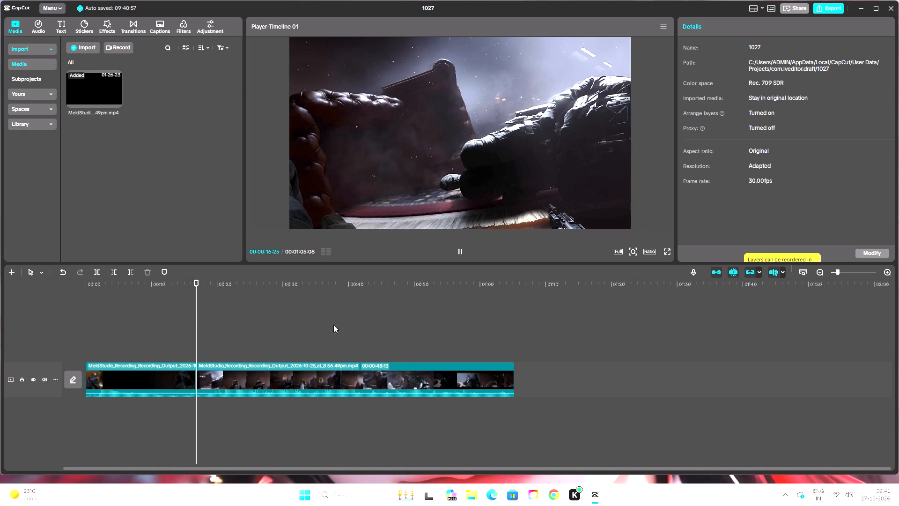
{"action": "left_click", "coordinate": [182, 372]}
{"action": "key", "text": "BackSpace"}
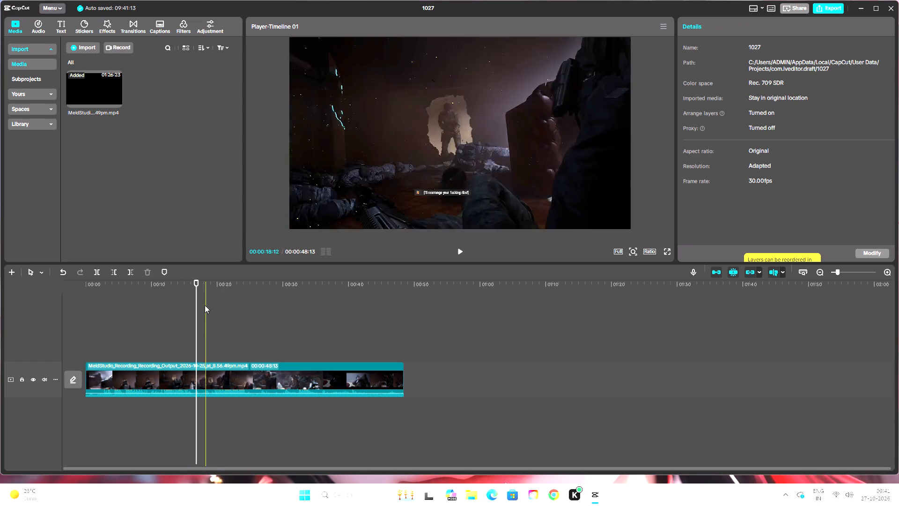
Play the remaining clip from the start of the timeline to review it.
{"action": "left_click_drag", "start_coordinate": [199, 283], "coordinate": [62, 314]}
{"action": "left_click", "coordinate": [457, 251]}
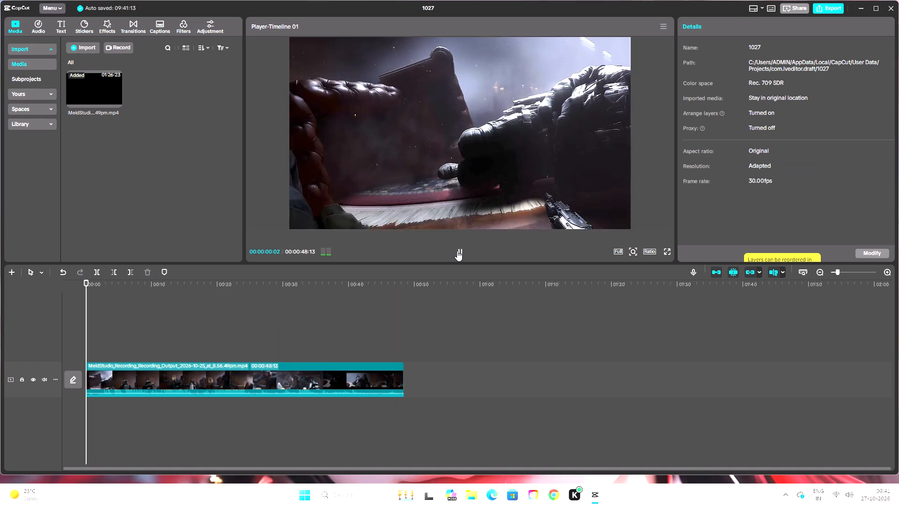
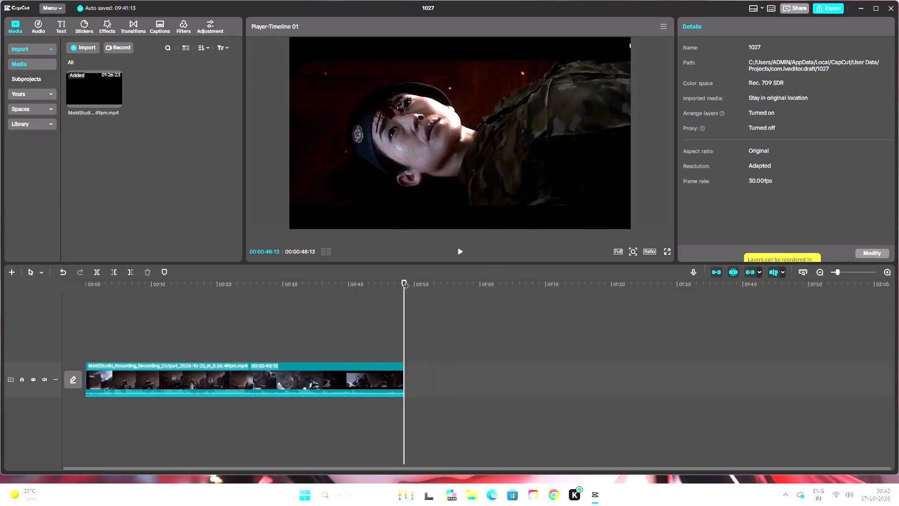
Change the project's aspect ratio to 9:16.
{"action": "left_click_drag", "start_coordinate": [397, 284], "coordinate": [213, 314]}
{"action": "left_click", "coordinate": [302, 387]}
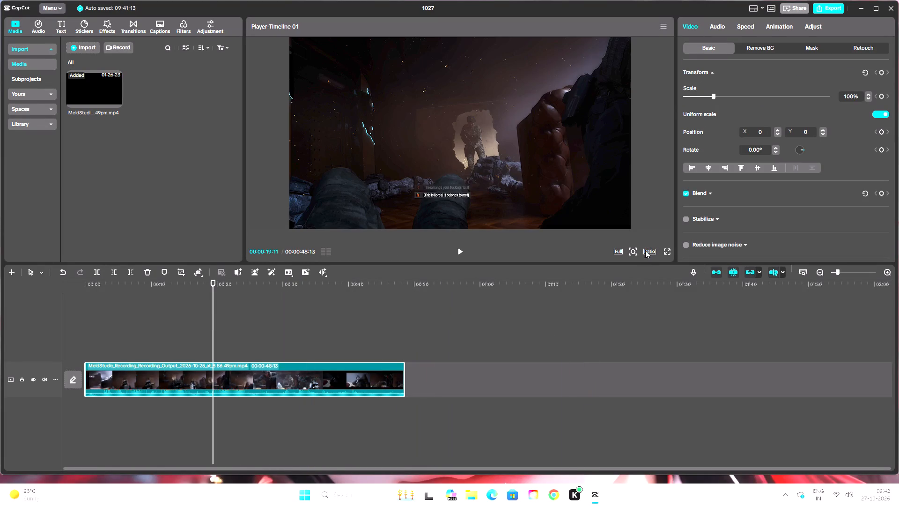
{"action": "left_click", "coordinate": [648, 254]}
{"action": "left_click", "coordinate": [679, 355]}
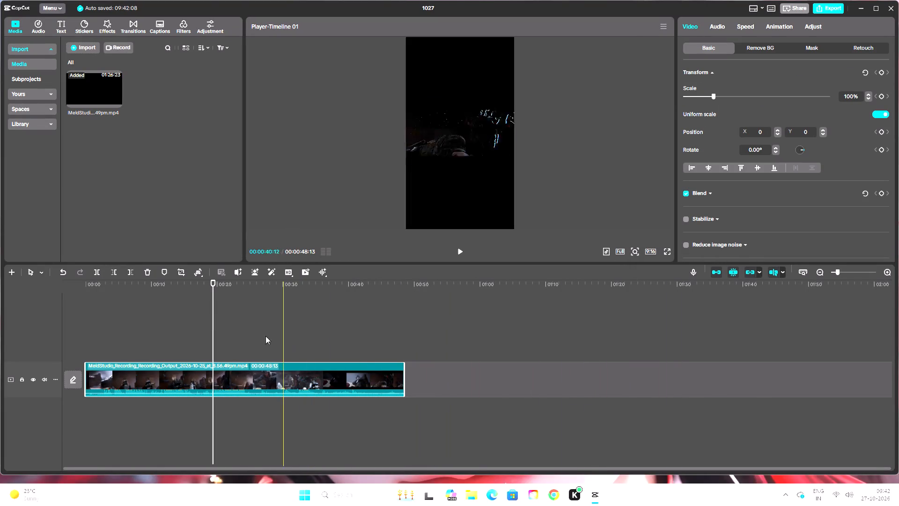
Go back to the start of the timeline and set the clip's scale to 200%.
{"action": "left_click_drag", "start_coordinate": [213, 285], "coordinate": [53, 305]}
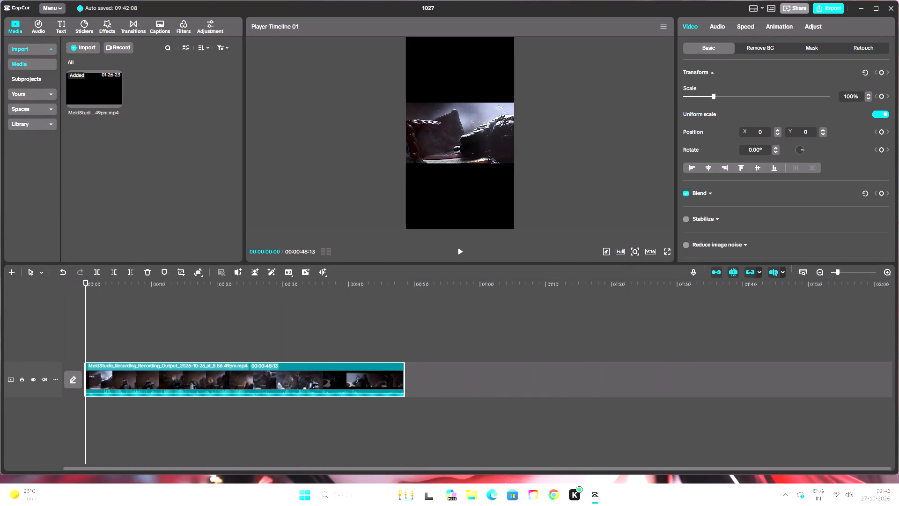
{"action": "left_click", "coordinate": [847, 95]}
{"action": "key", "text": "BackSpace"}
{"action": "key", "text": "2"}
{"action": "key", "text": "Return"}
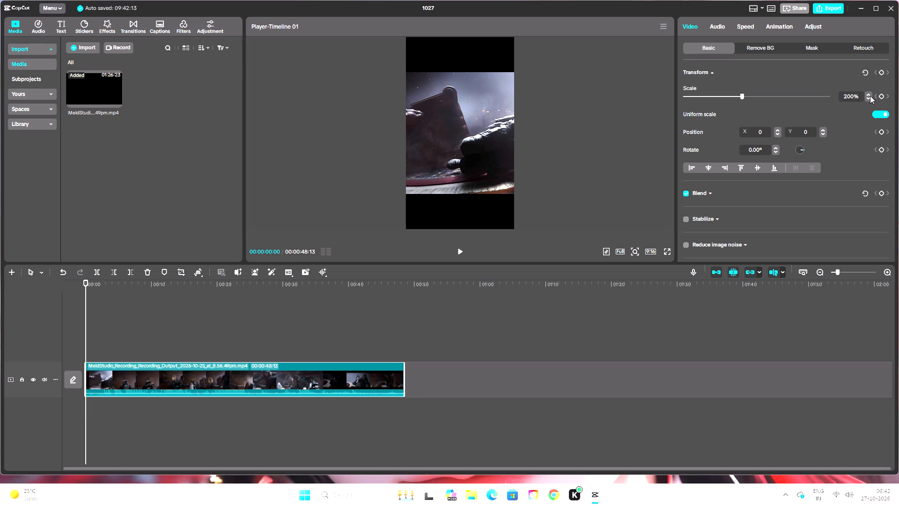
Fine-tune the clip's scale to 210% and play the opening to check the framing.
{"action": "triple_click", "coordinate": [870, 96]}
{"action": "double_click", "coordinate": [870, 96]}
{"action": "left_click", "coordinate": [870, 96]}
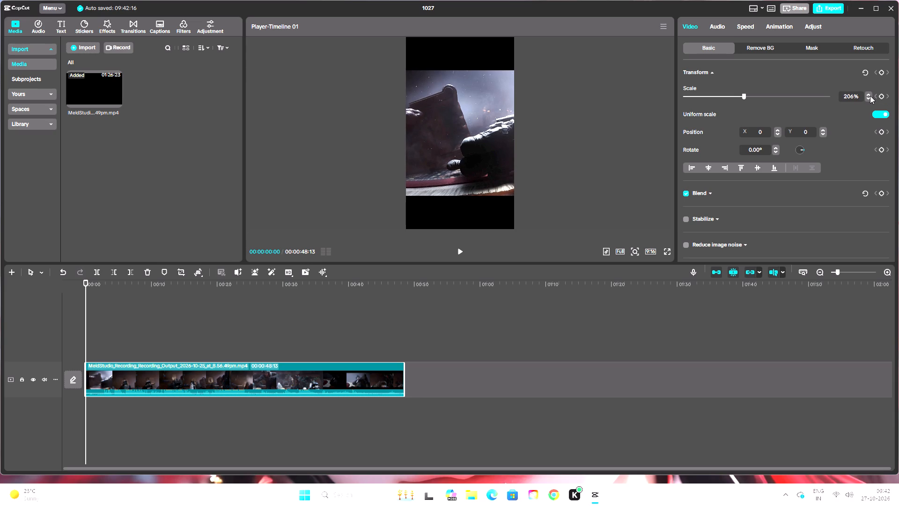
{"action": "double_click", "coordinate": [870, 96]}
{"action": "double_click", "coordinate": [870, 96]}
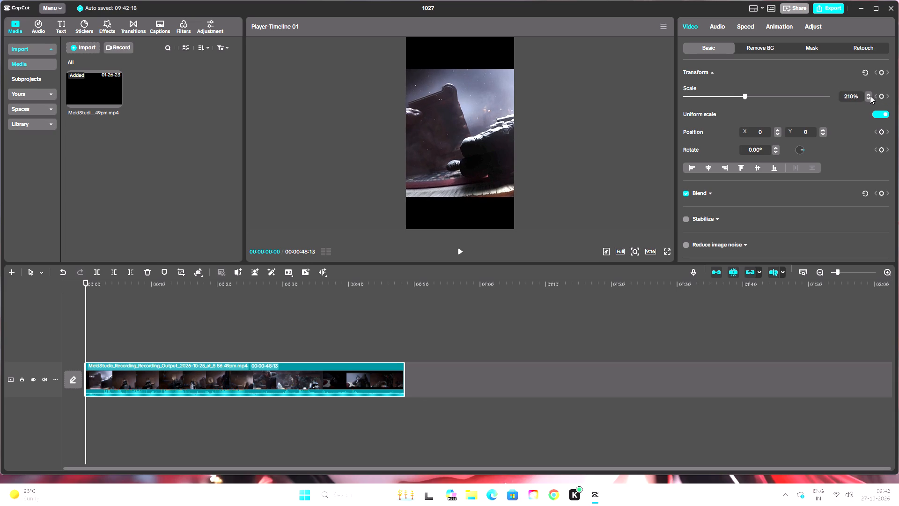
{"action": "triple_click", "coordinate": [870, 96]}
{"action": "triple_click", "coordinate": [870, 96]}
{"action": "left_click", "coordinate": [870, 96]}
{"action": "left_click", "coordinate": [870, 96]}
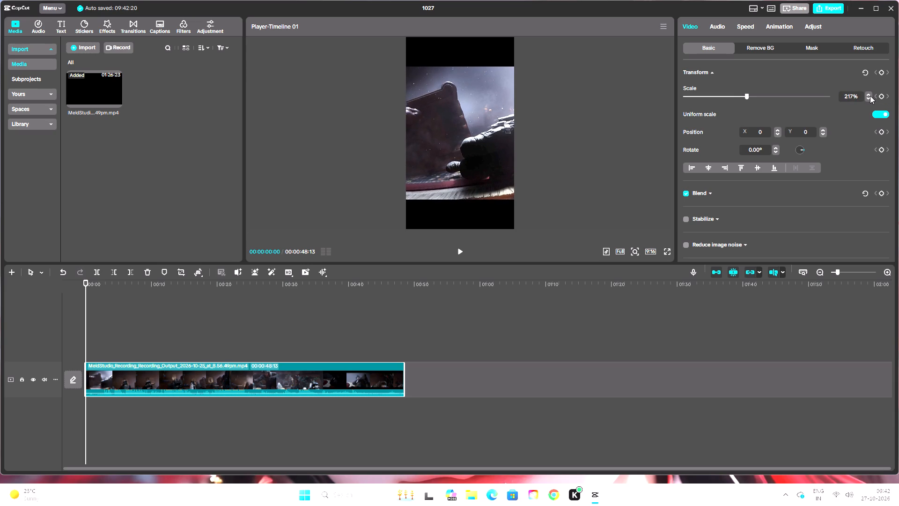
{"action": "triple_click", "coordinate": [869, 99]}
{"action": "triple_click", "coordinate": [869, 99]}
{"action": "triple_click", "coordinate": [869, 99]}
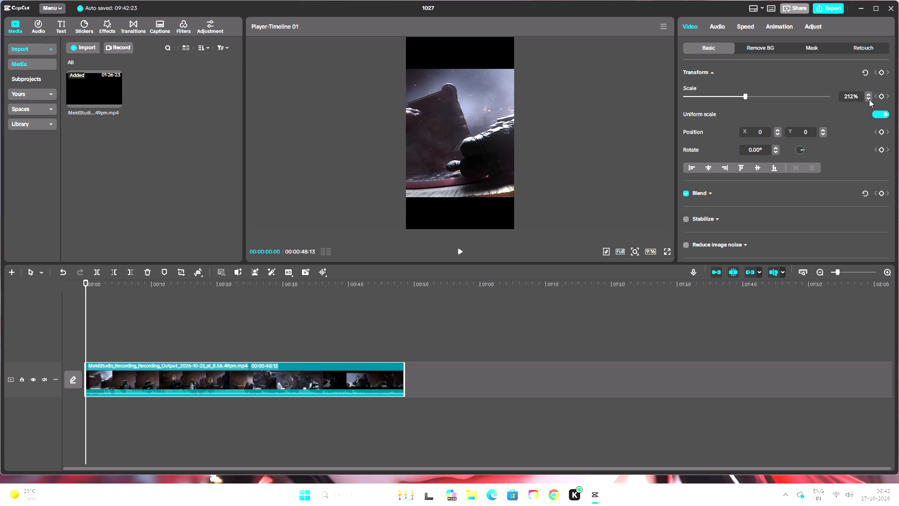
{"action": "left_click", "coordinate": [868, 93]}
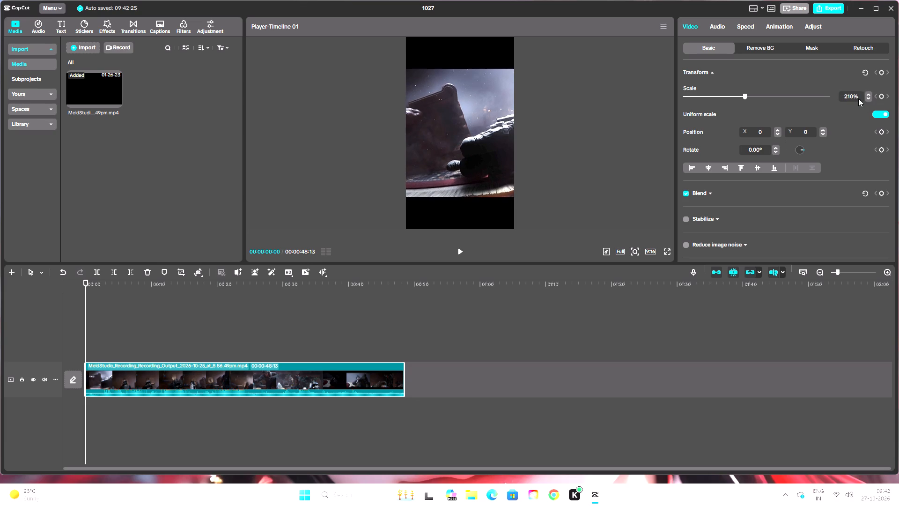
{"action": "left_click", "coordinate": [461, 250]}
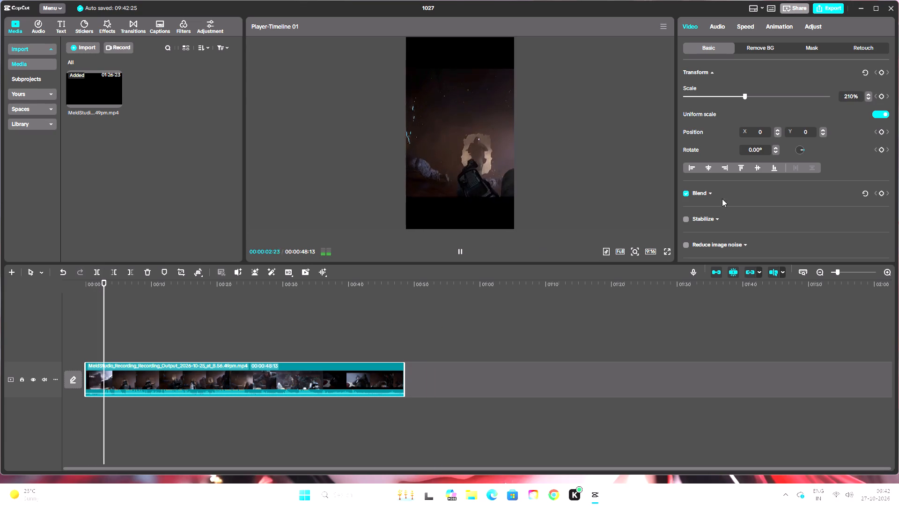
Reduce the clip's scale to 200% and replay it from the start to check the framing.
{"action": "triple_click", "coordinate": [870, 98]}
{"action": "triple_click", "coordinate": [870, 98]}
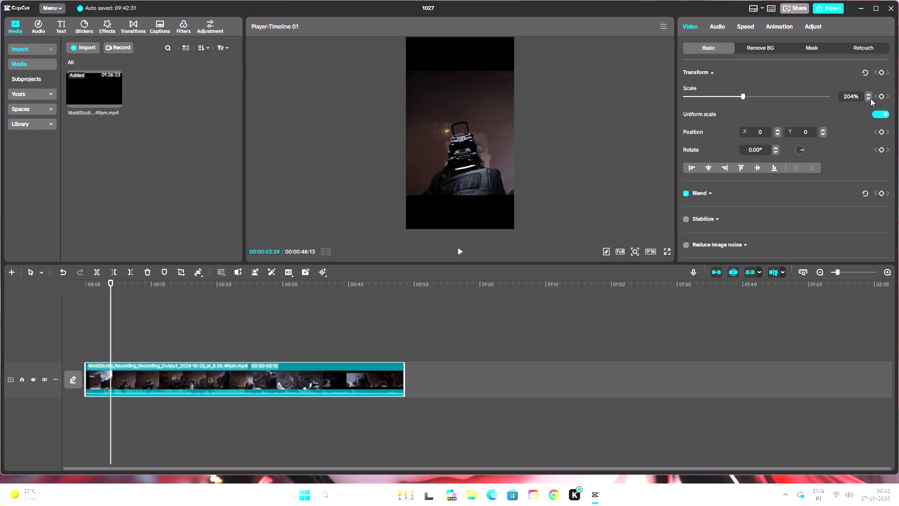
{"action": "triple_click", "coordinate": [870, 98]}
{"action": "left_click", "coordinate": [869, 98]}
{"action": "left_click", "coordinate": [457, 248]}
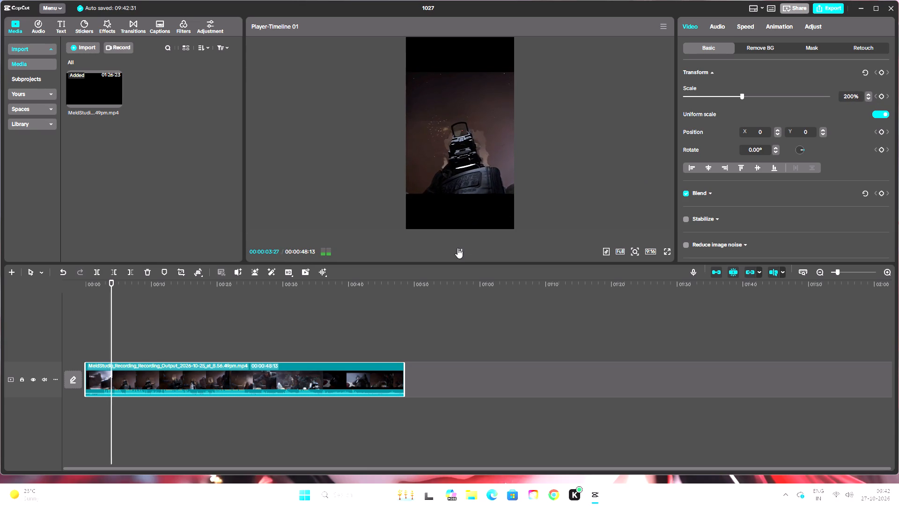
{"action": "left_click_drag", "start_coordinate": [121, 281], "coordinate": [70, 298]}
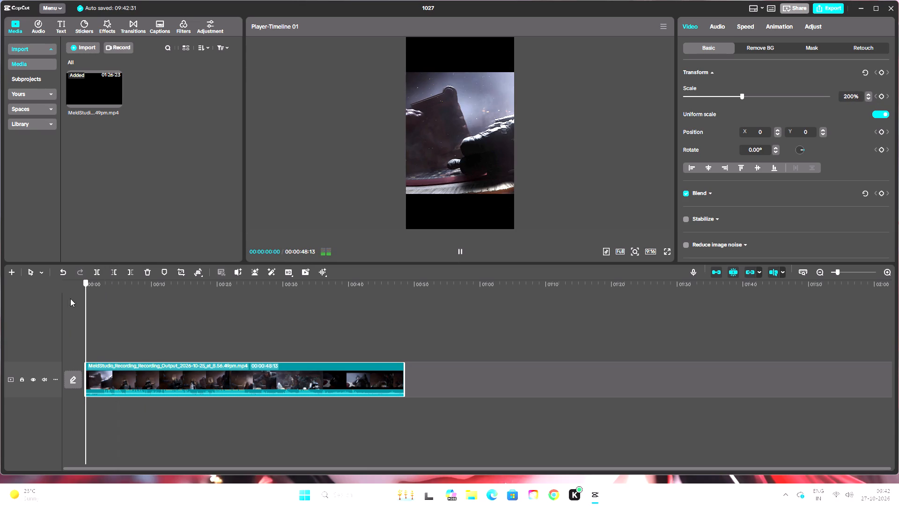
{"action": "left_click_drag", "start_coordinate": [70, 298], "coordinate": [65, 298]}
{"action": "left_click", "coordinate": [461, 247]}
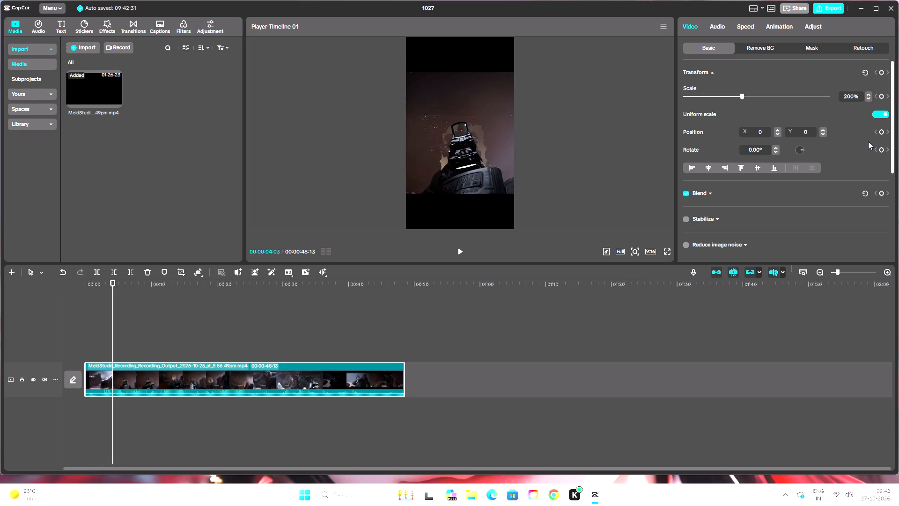
Enlarge the clip to a scale of 230% and play it through to the end to check the framing.
{"action": "triple_click", "coordinate": [868, 94]}
{"action": "triple_click", "coordinate": [868, 94]}
{"action": "triple_click", "coordinate": [868, 94]}
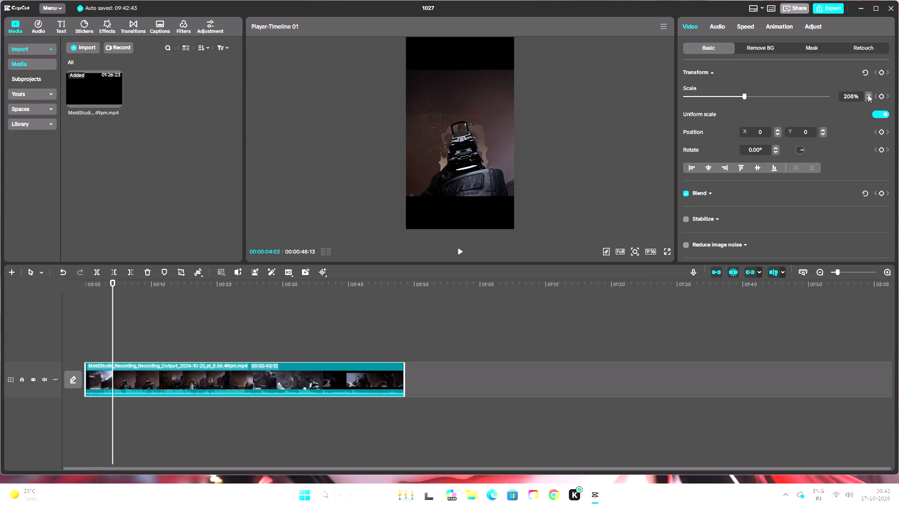
{"action": "triple_click", "coordinate": [868, 94]}
{"action": "triple_click", "coordinate": [868, 94]}
{"action": "triple_click", "coordinate": [868, 94]}
{"action": "triple_click", "coordinate": [868, 94]}
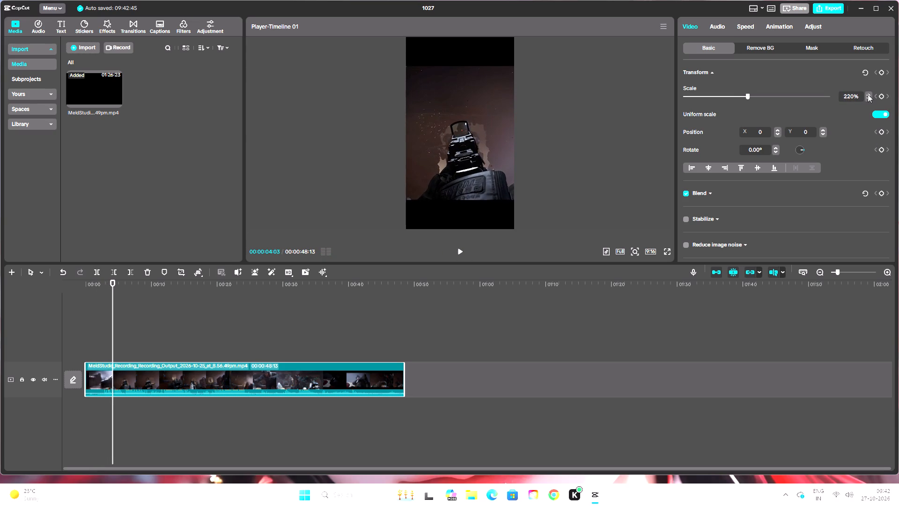
{"action": "triple_click", "coordinate": [868, 94]}
{"action": "triple_click", "coordinate": [868, 94]}
{"action": "left_click", "coordinate": [868, 94]}
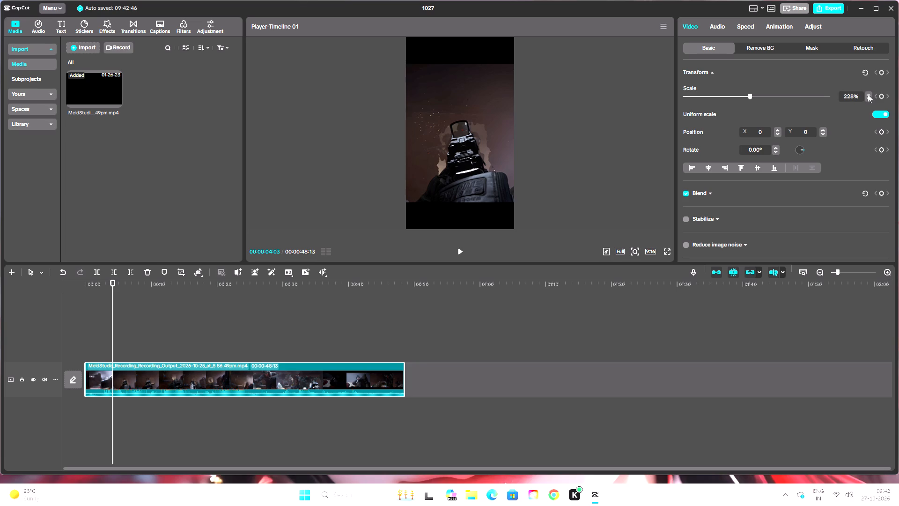
{"action": "double_click", "coordinate": [868, 94]}
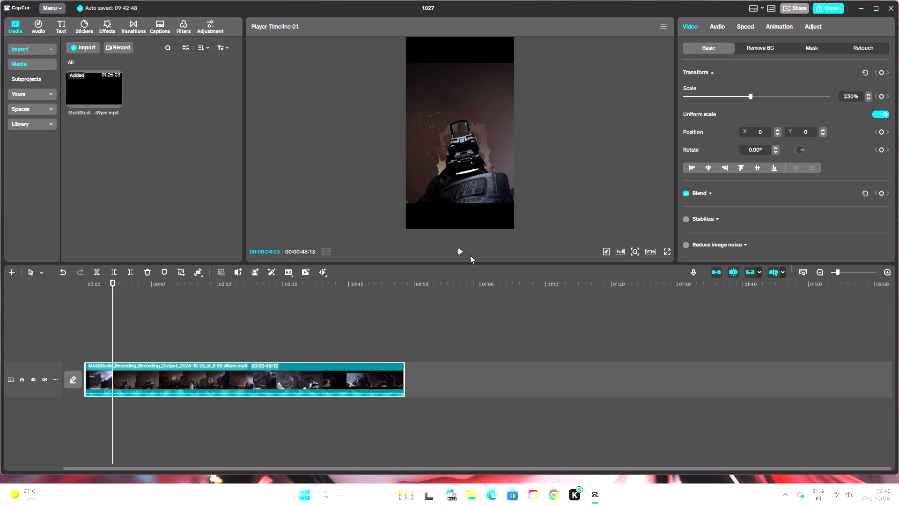
{"action": "left_click", "coordinate": [461, 250]}
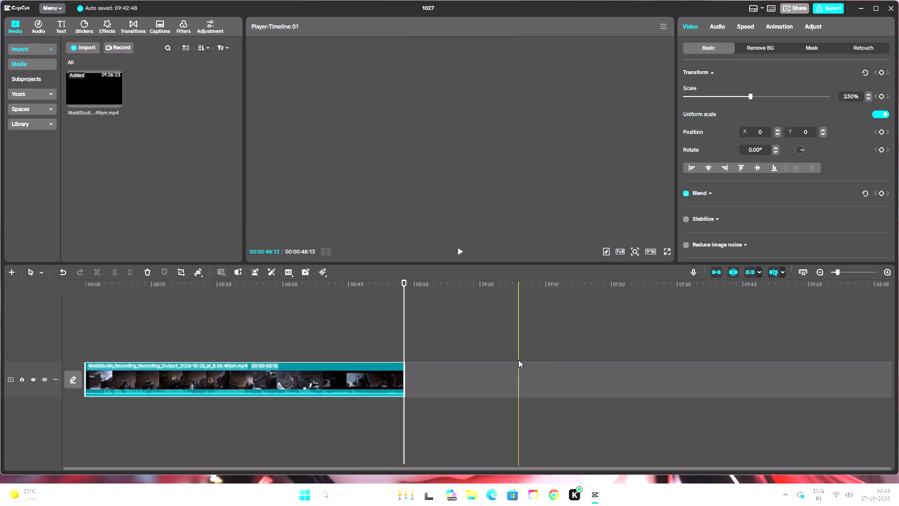
Split the clip at about 00:38:16, where the knife shot cuts to the dark shot of the lying soldier.
{"action": "left_click_drag", "start_coordinate": [405, 283], "coordinate": [48, 338]}
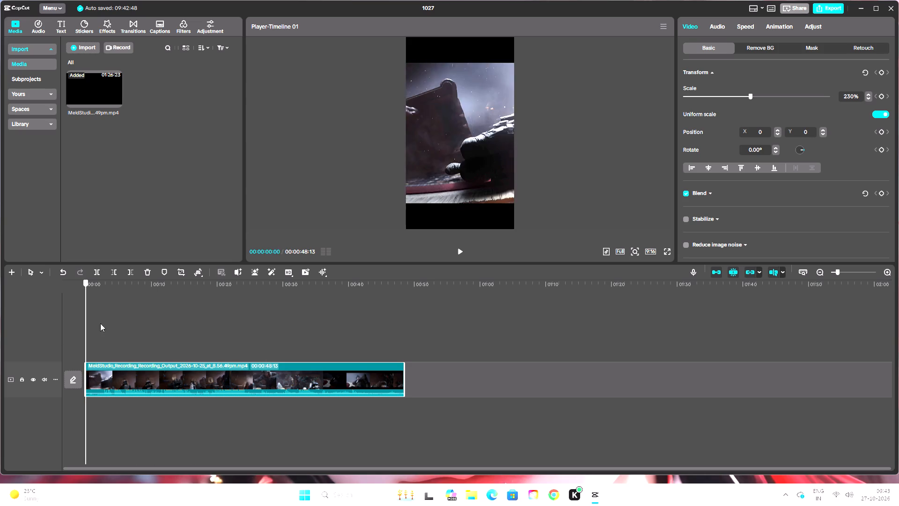
{"action": "left_click_drag", "start_coordinate": [86, 283], "coordinate": [376, 326]}
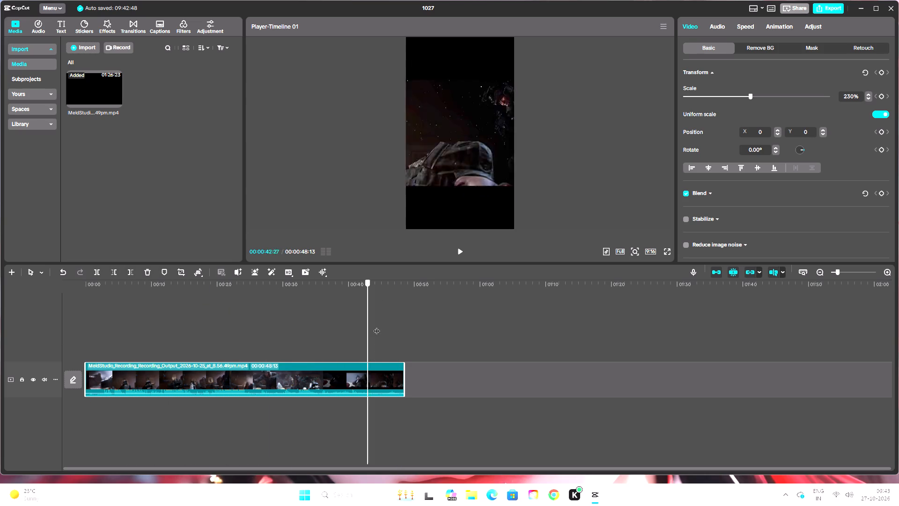
{"action": "left_click_drag", "start_coordinate": [376, 326], "coordinate": [367, 336]}
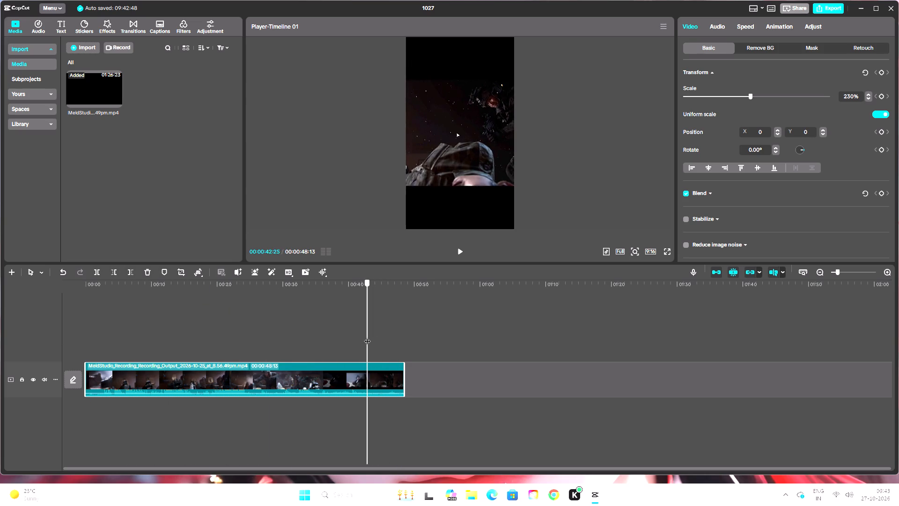
{"action": "left_click_drag", "start_coordinate": [367, 336], "coordinate": [362, 340]}
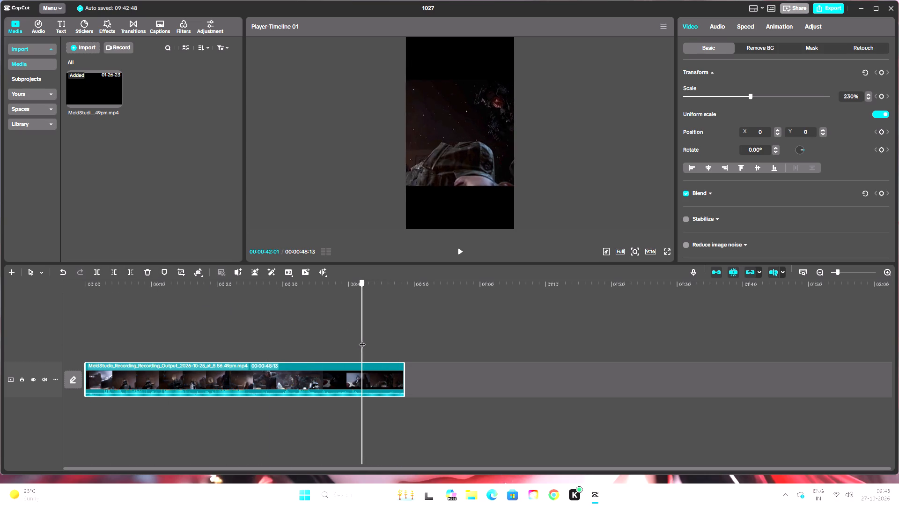
{"action": "left_click_drag", "start_coordinate": [362, 340], "coordinate": [338, 344]}
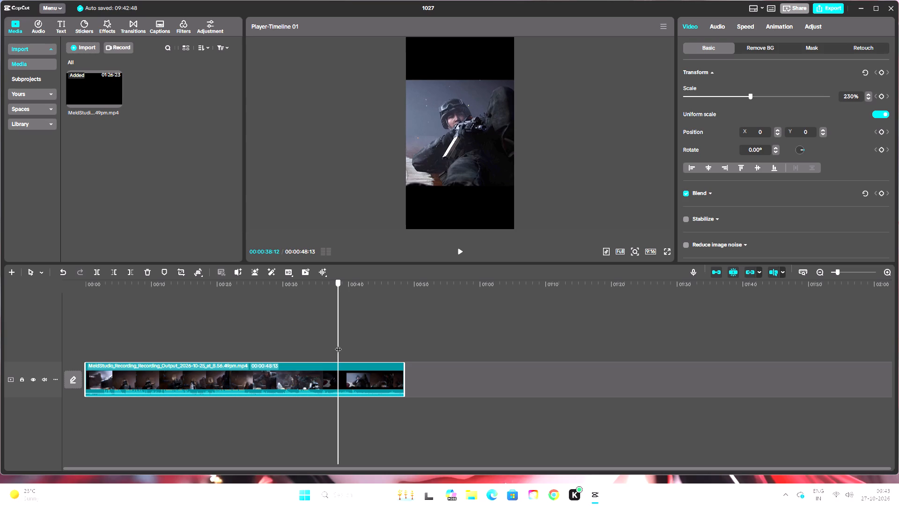
{"action": "left_click_drag", "start_coordinate": [338, 344], "coordinate": [341, 344]}
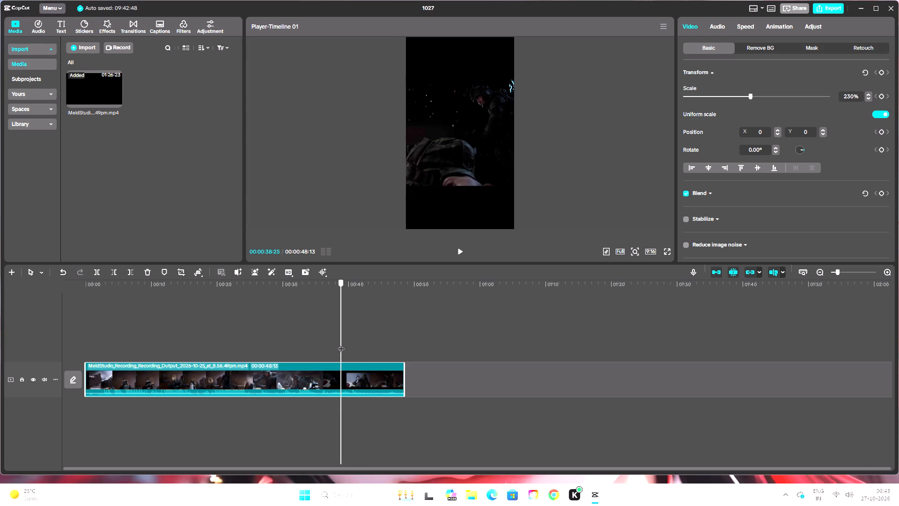
{"action": "left_click_drag", "start_coordinate": [341, 344], "coordinate": [339, 345]}
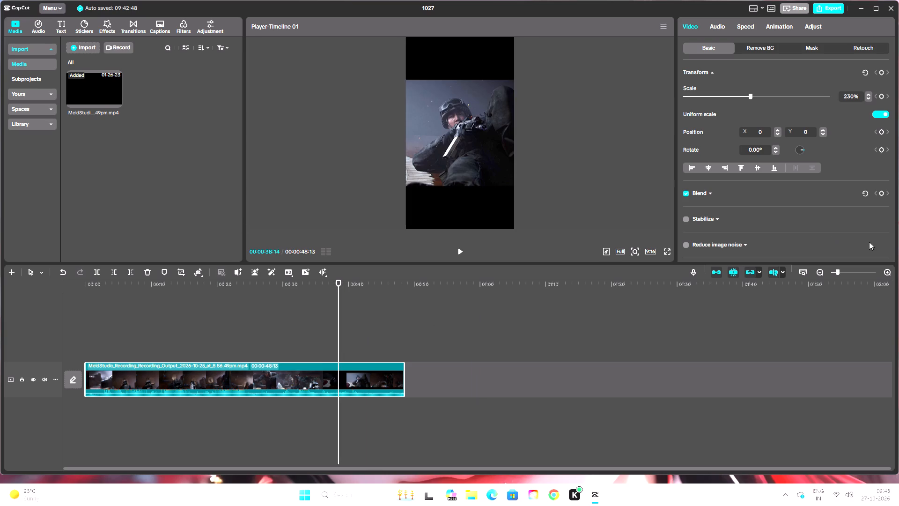
{"action": "left_click", "coordinate": [889, 275]}
{"action": "left_click", "coordinate": [898, 273]}
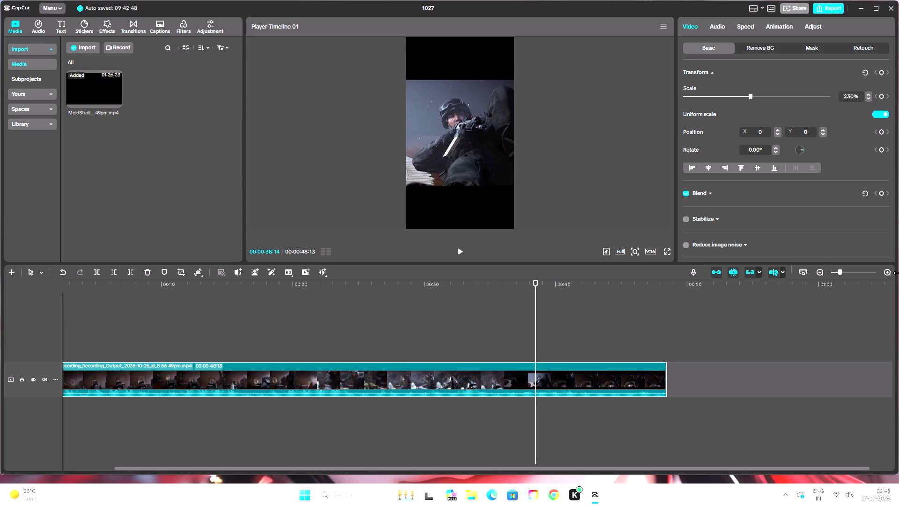
{"action": "left_click", "coordinate": [887, 271]}
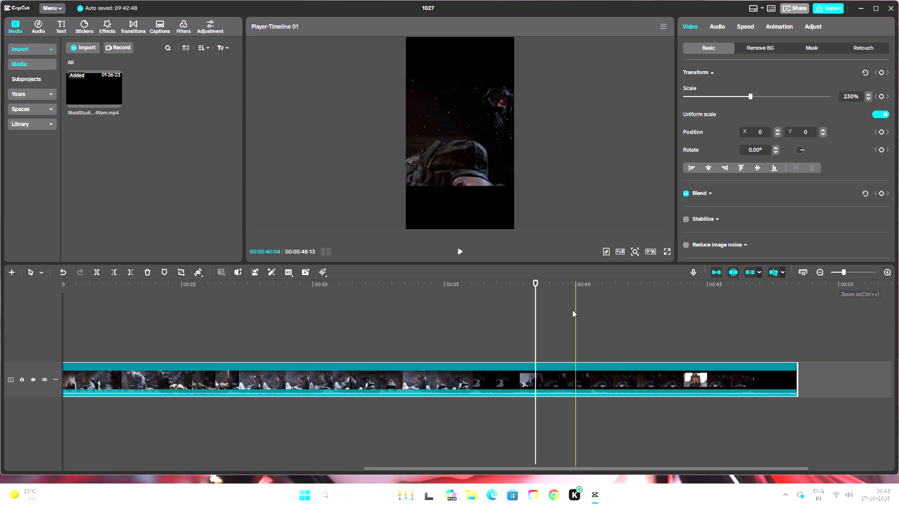
{"action": "left_click_drag", "start_coordinate": [537, 283], "coordinate": [538, 288]}
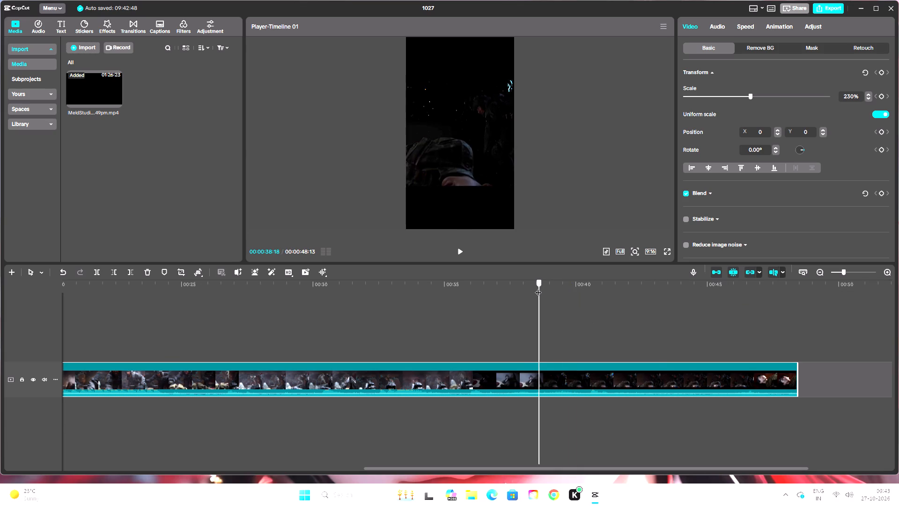
{"action": "left_click_drag", "start_coordinate": [538, 288], "coordinate": [538, 290]}
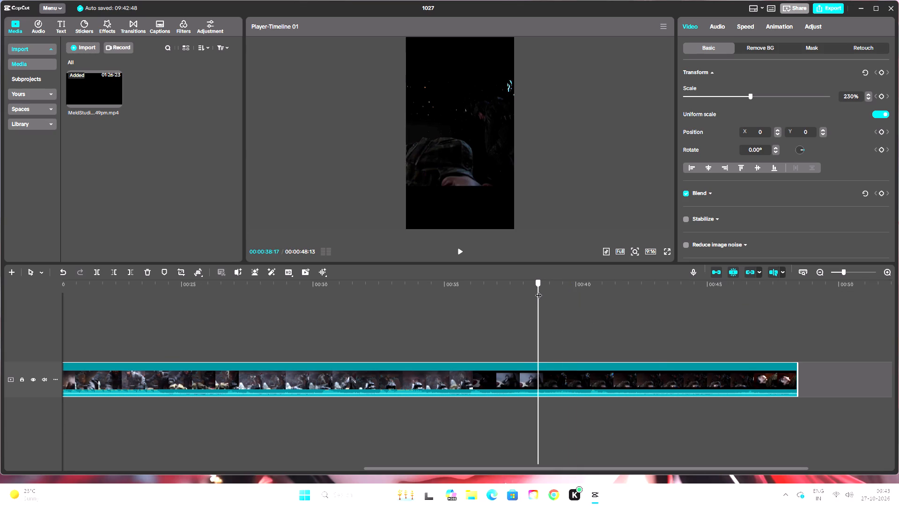
{"action": "left_click_drag", "start_coordinate": [538, 290], "coordinate": [538, 293]}
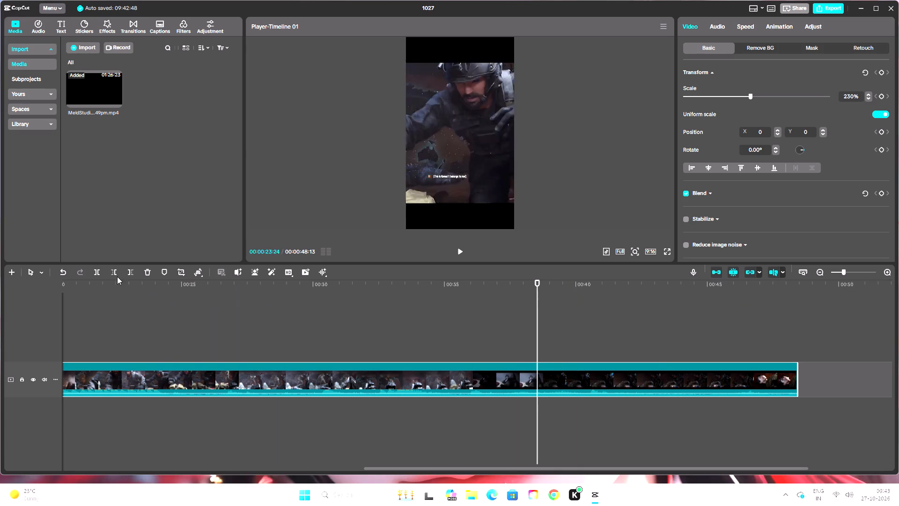
{"action": "left_click", "coordinate": [96, 275]}
Split the final segment again at about 00:44, near the end of the dark shot.
{"action": "left_click_drag", "start_coordinate": [539, 283], "coordinate": [593, 298]}
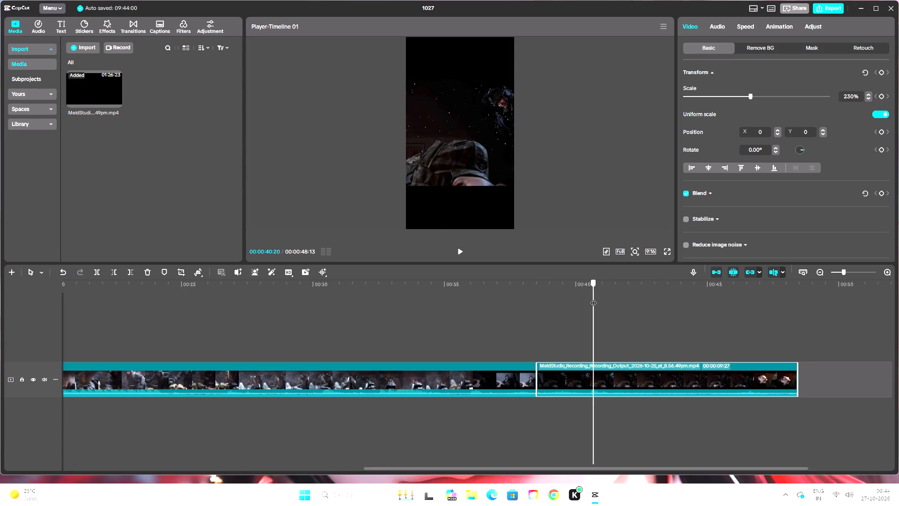
{"action": "left_click_drag", "start_coordinate": [593, 298], "coordinate": [663, 309]}
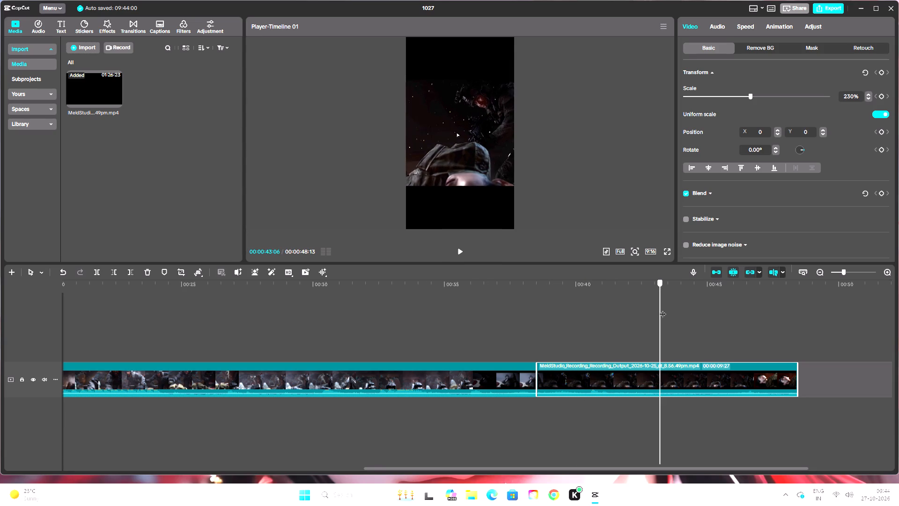
{"action": "left_click_drag", "start_coordinate": [663, 309], "coordinate": [679, 313]}
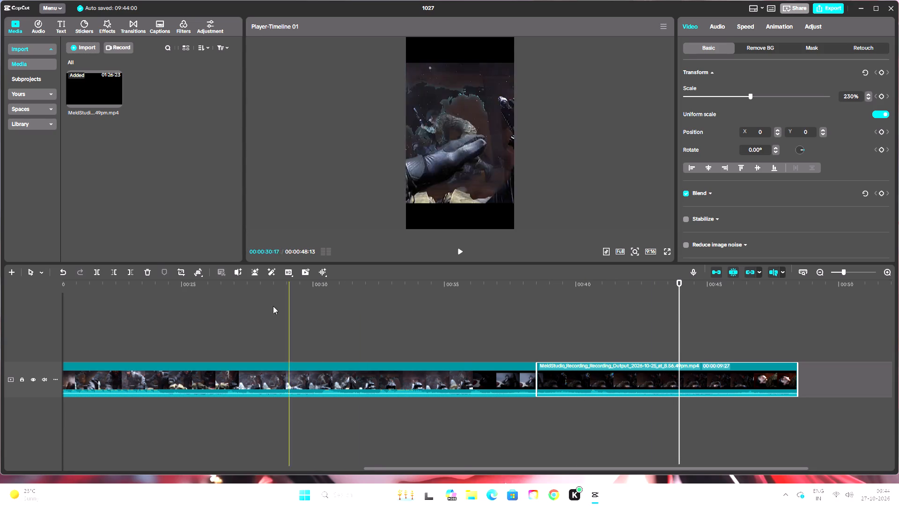
{"action": "left_click", "coordinate": [99, 273]}
Delete the dark middle segment between the cuts at 00:38:16 and about 00:44, and play across the new join to check it.
{"action": "left_click", "coordinate": [587, 379]}
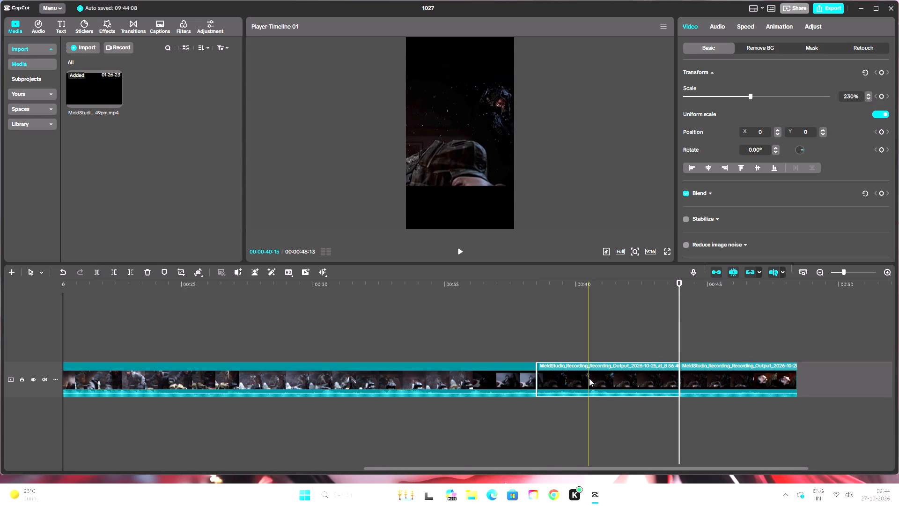
{"action": "key", "text": "BackSpace"}
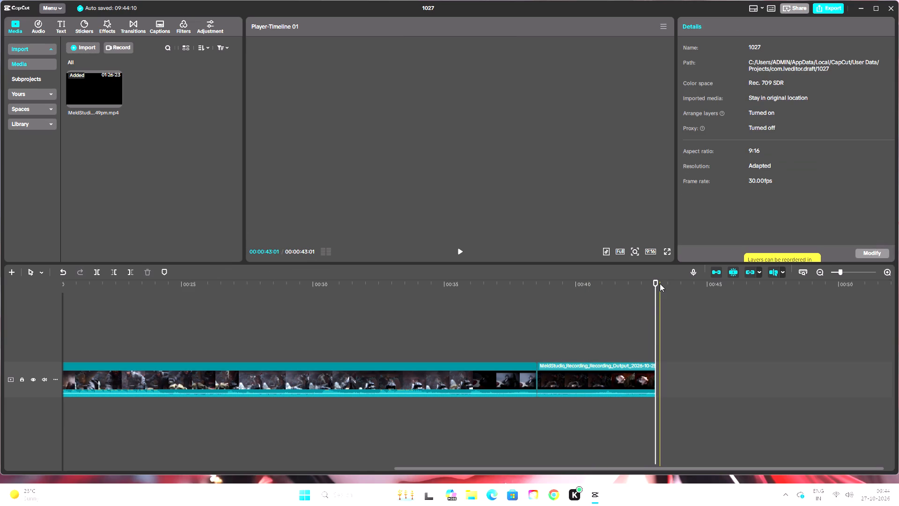
{"action": "left_click_drag", "start_coordinate": [655, 284], "coordinate": [531, 318]}
{"action": "left_click", "coordinate": [459, 253]}
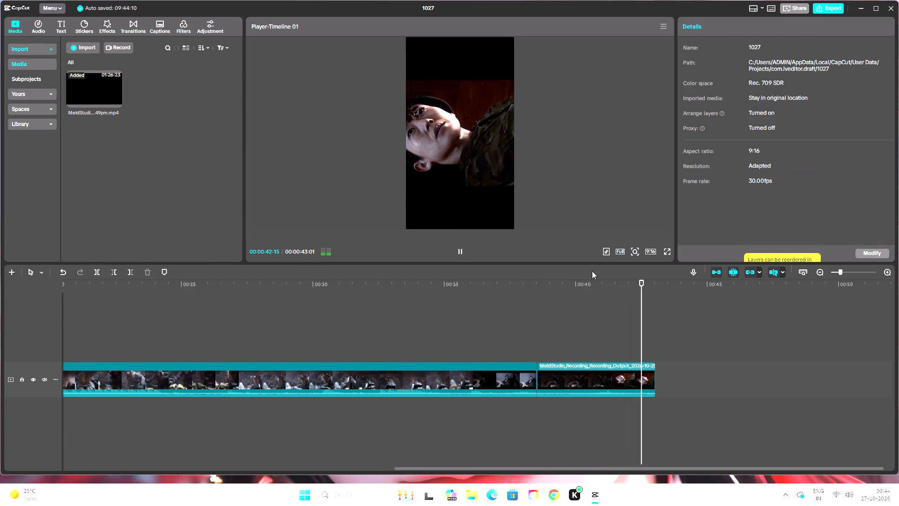
Reduce the scale of the long first segment to 220%.
{"action": "left_click_drag", "start_coordinate": [656, 288], "coordinate": [250, 317]}
{"action": "left_click", "coordinate": [364, 385]}
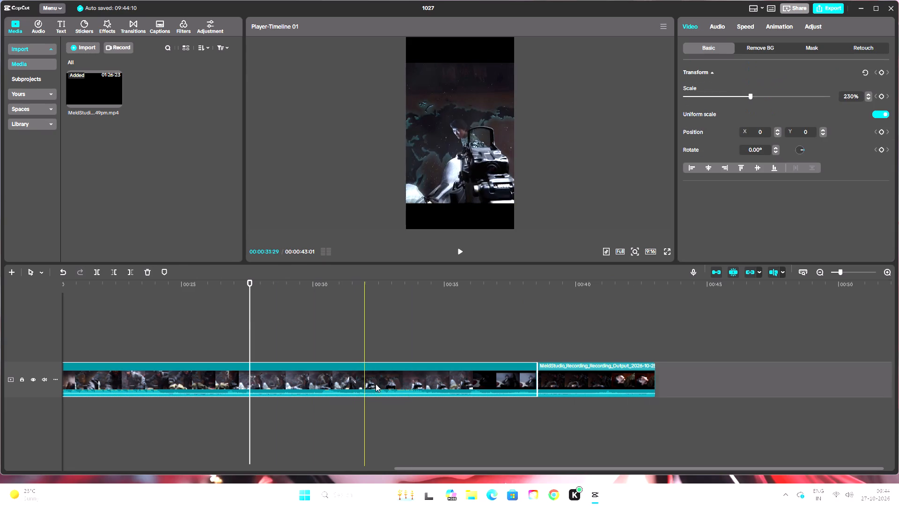
{"action": "triple_click", "coordinate": [868, 98]}
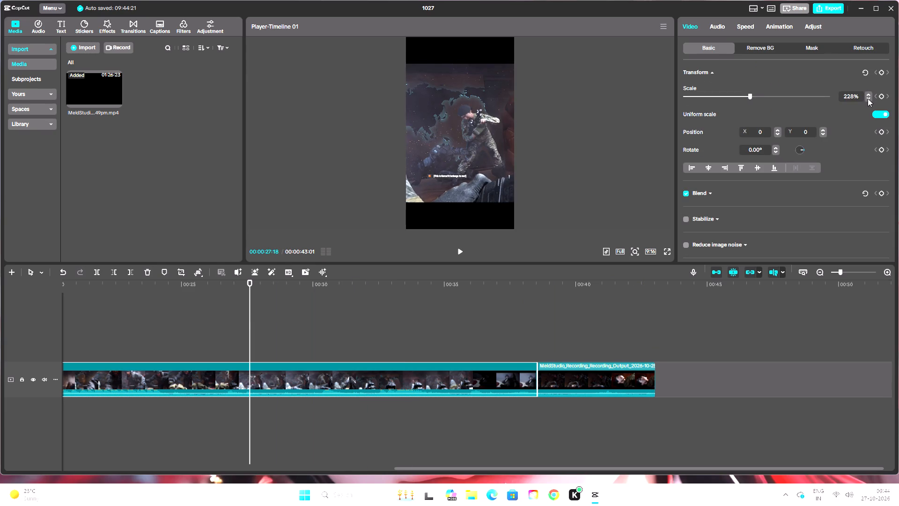
{"action": "triple_click", "coordinate": [868, 98]}
{"action": "triple_click", "coordinate": [868, 98]}
{"action": "left_click", "coordinate": [868, 98]}
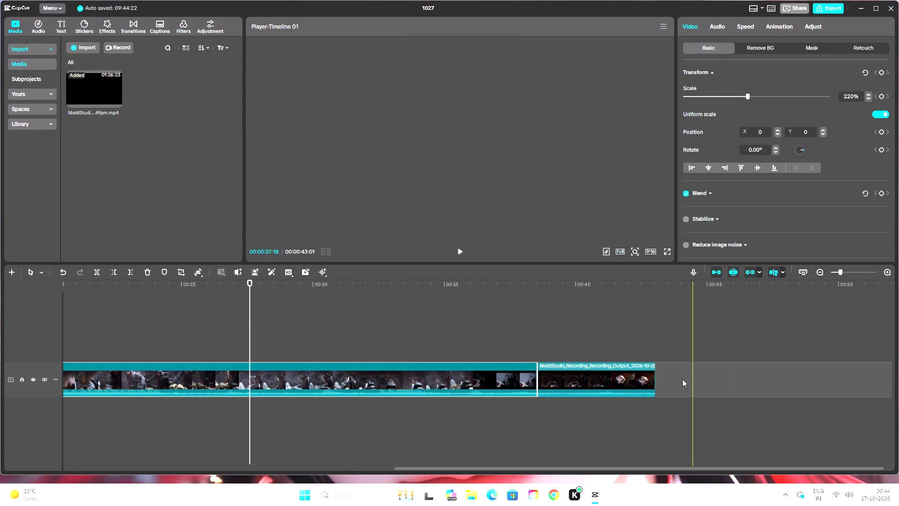
Set the scale of the short final segment to 220% to match the first segment.
{"action": "left_click", "coordinate": [605, 387]}
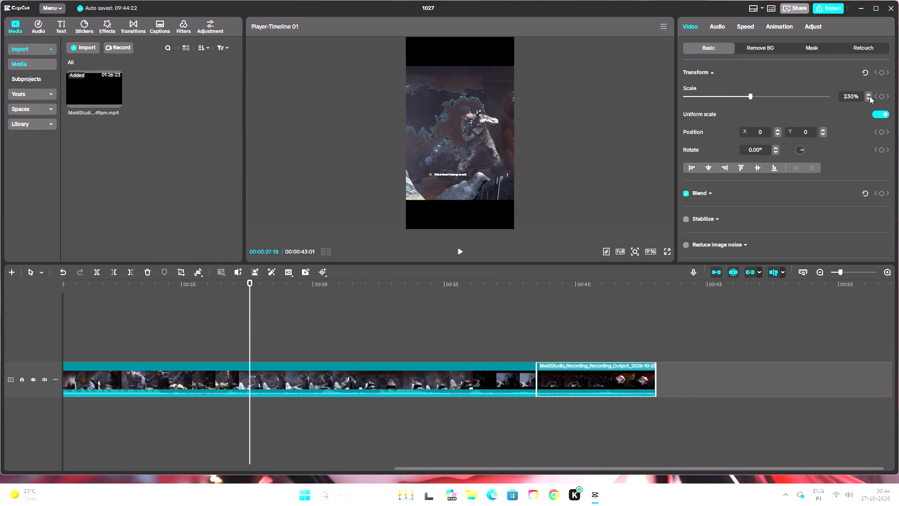
{"action": "triple_click", "coordinate": [870, 96]}
{"action": "triple_click", "coordinate": [870, 96]}
{"action": "triple_click", "coordinate": [870, 96]}
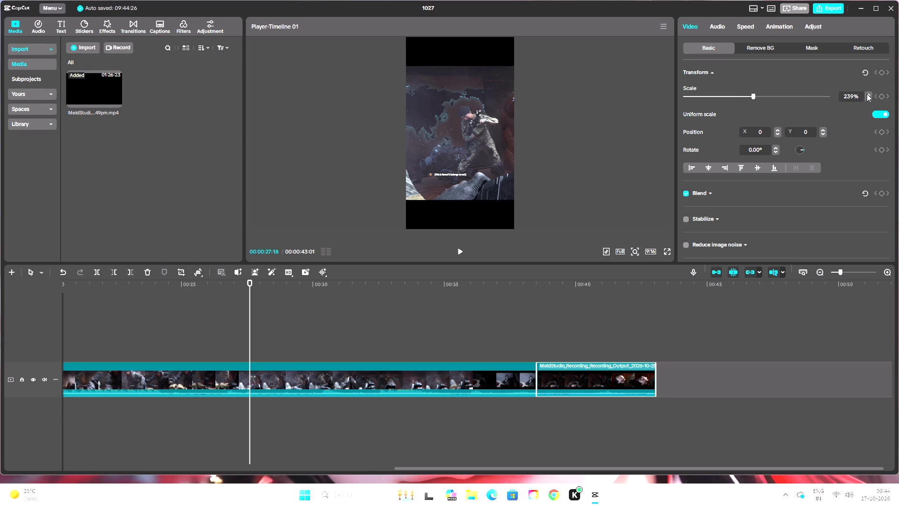
{"action": "left_click", "coordinate": [867, 93]}
{"action": "triple_click", "coordinate": [867, 99]}
{"action": "triple_click", "coordinate": [867, 98]}
{"action": "triple_click", "coordinate": [867, 98]}
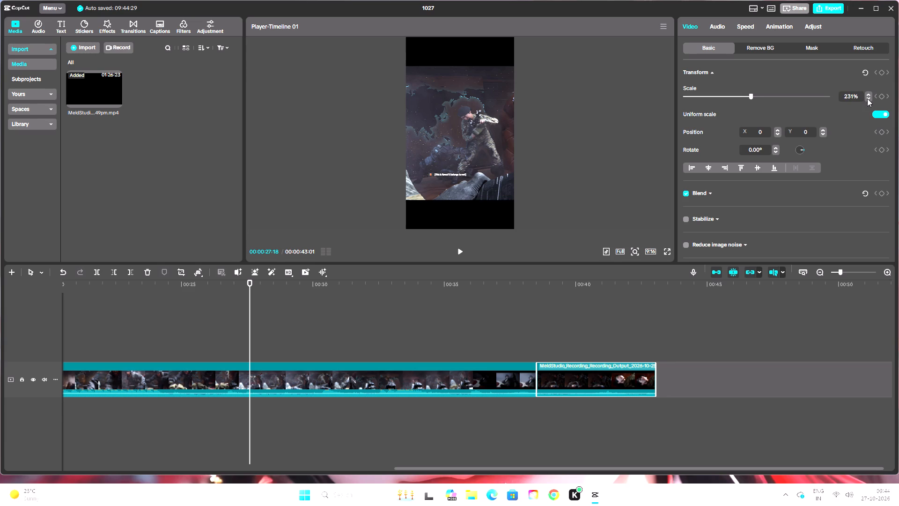
{"action": "triple_click", "coordinate": [867, 98]}
{"action": "triple_click", "coordinate": [867, 98]}
{"action": "triple_click", "coordinate": [867, 98]}
{"action": "double_click", "coordinate": [867, 98]}
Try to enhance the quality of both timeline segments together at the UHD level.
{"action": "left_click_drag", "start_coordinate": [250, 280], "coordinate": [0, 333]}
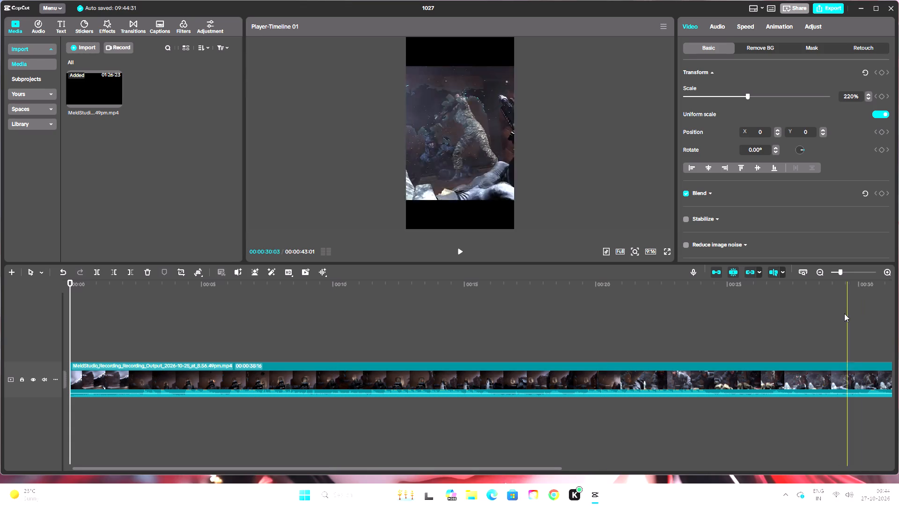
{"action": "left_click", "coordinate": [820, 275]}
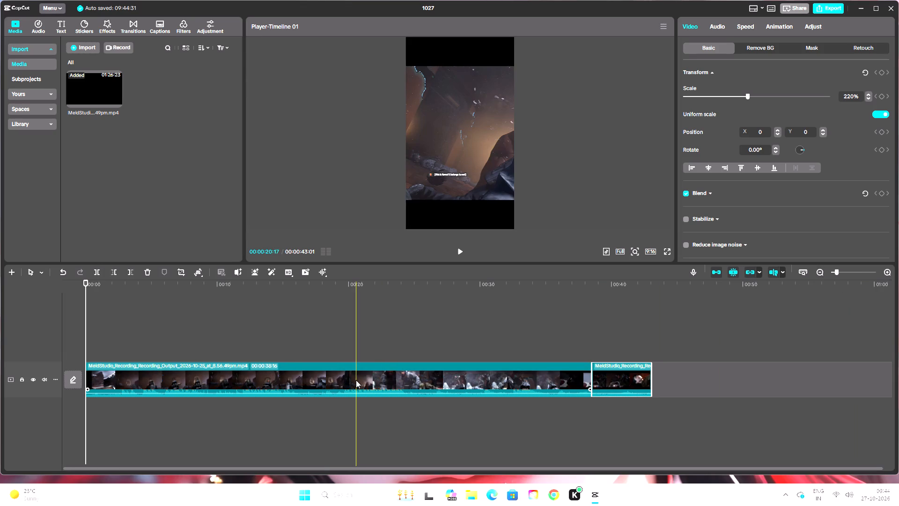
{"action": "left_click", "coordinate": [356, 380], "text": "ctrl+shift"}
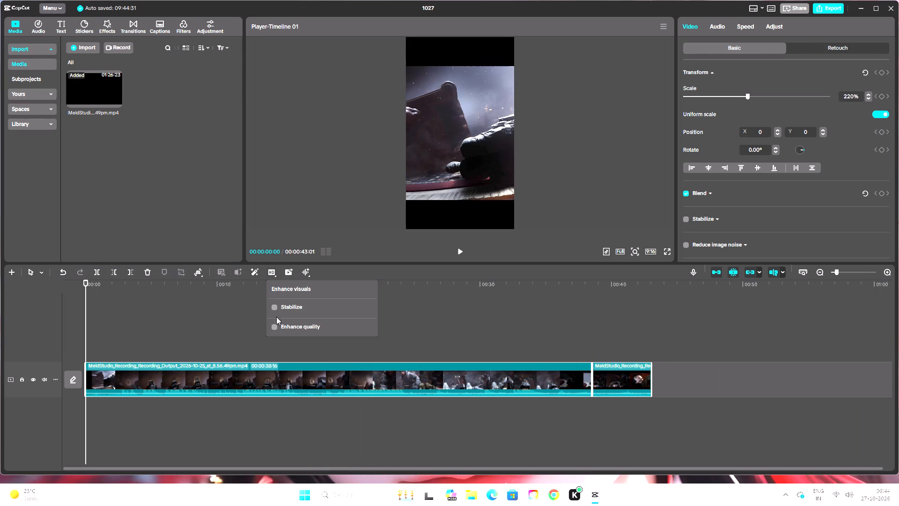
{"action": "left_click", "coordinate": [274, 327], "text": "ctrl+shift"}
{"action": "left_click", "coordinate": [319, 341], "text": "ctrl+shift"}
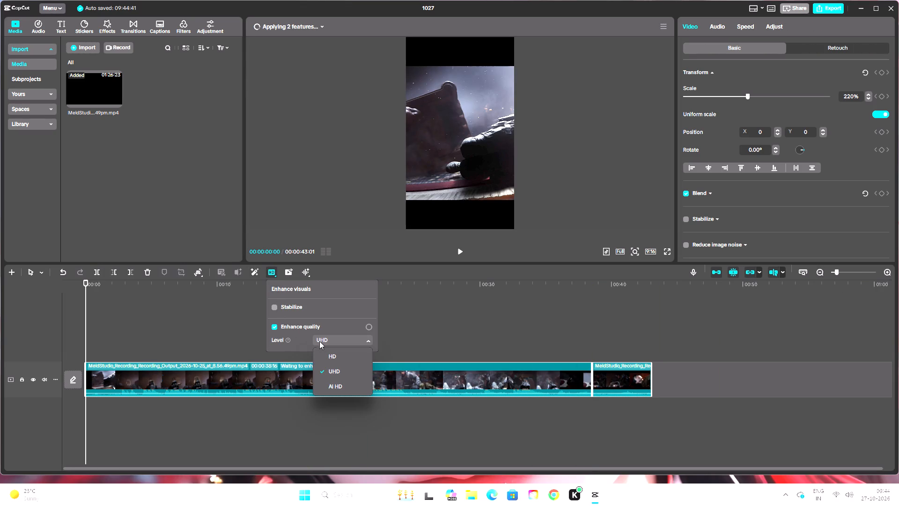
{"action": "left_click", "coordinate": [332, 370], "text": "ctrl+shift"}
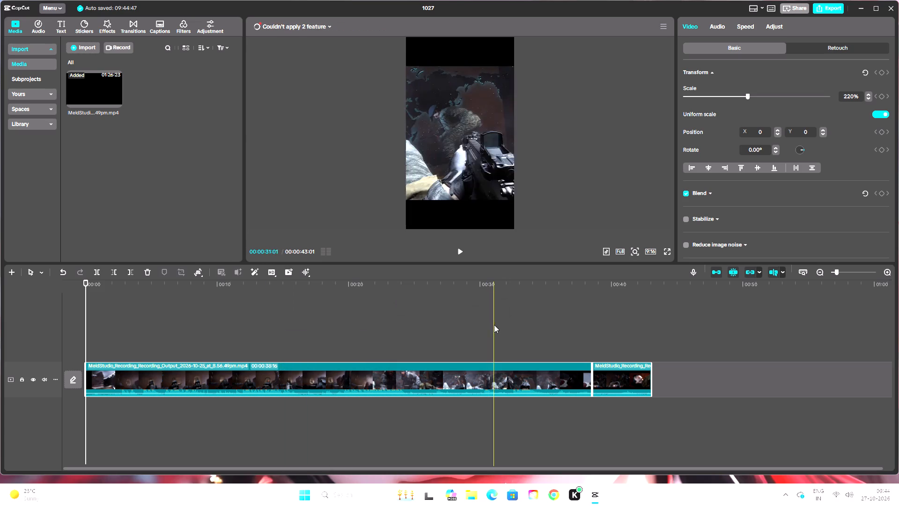
Open the filters library.
{"action": "left_click", "coordinate": [180, 24]}
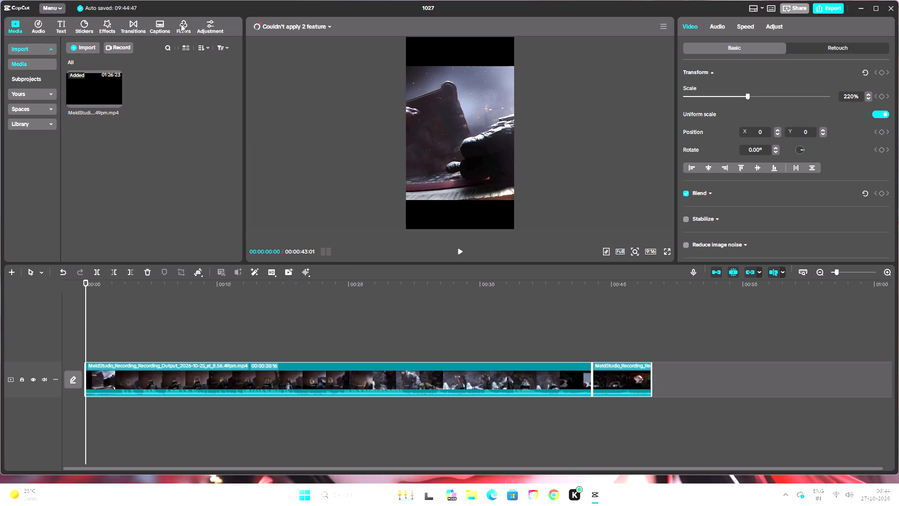
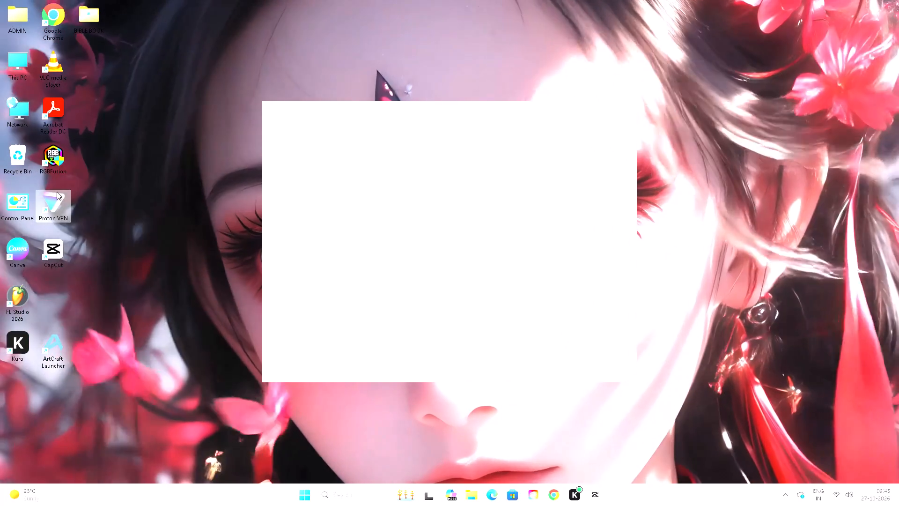
Switch to Proton VPN, connect to the fastest free server, and change to a different free server.
{"action": "double_click", "coordinate": [52, 203]}
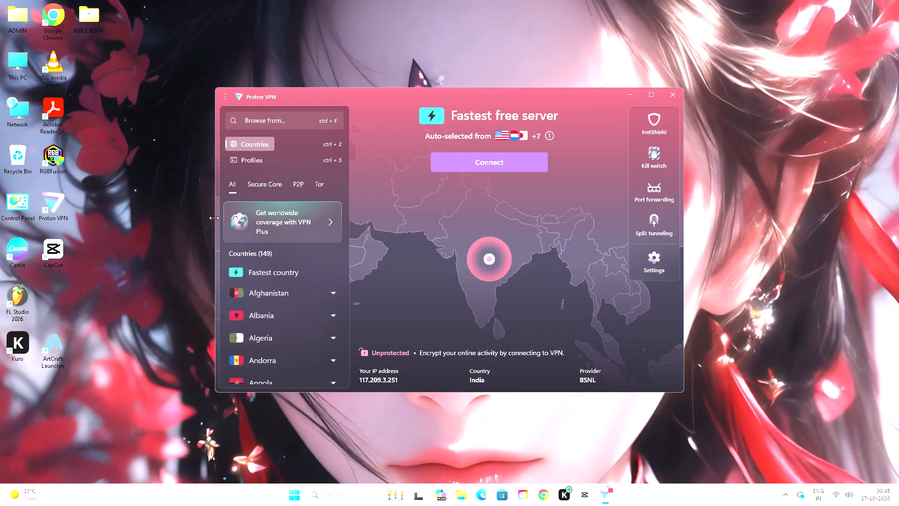
{"action": "left_click", "coordinate": [465, 170]}
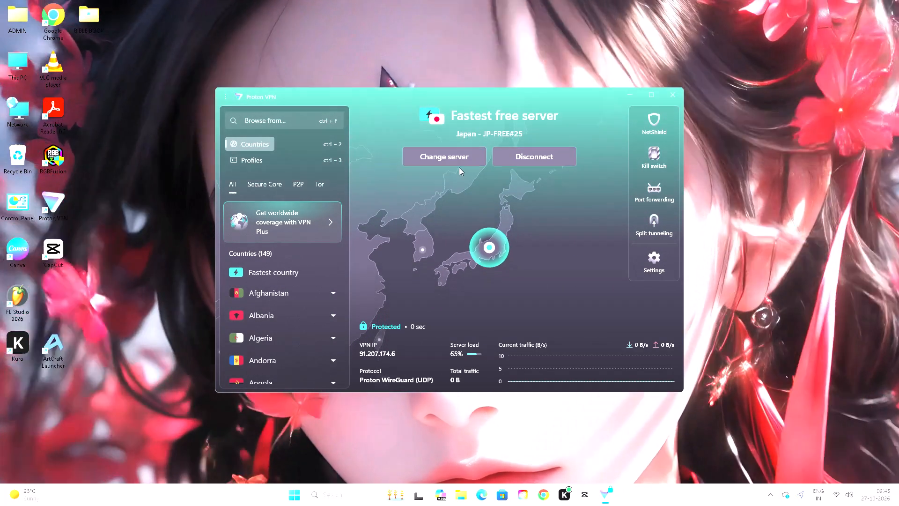
{"action": "left_click", "coordinate": [449, 157]}
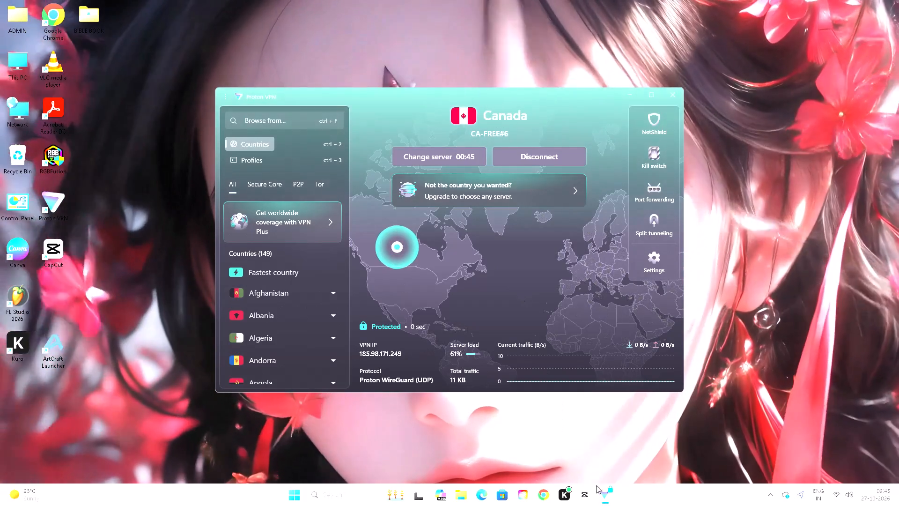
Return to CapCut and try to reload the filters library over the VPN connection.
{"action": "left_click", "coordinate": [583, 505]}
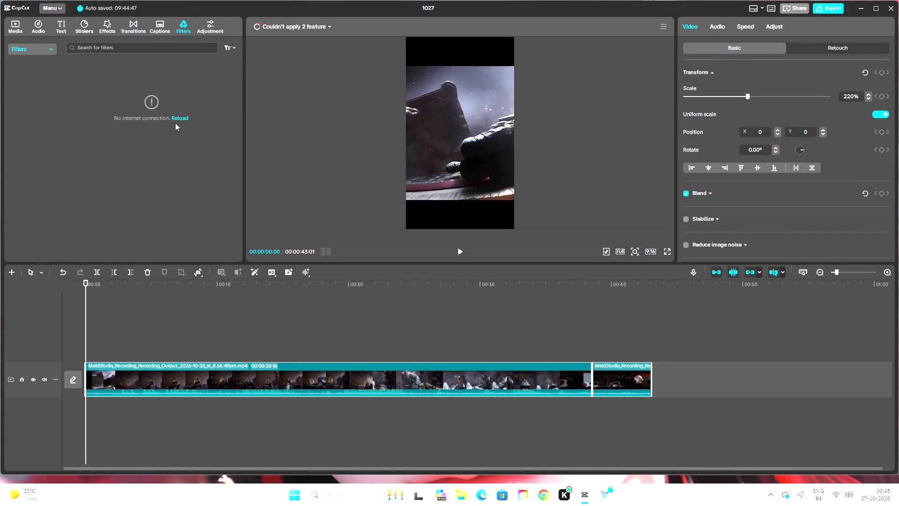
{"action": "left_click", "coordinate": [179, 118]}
Restart CapCut with the VPN connected and minimize the Proton VPN window so the CapCut home page is clear.
{"action": "left_click", "coordinate": [45, 5]}
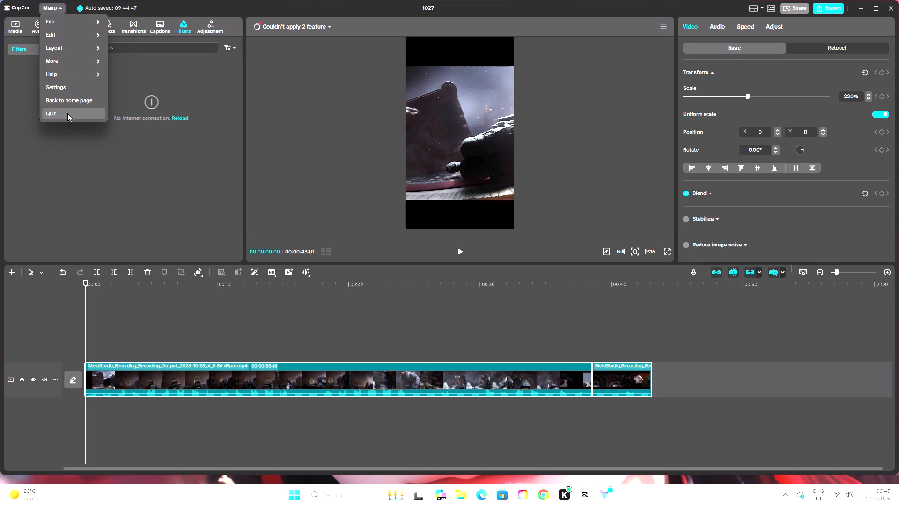
{"action": "left_click", "coordinate": [66, 118]}
{"action": "double_click", "coordinate": [57, 251]}
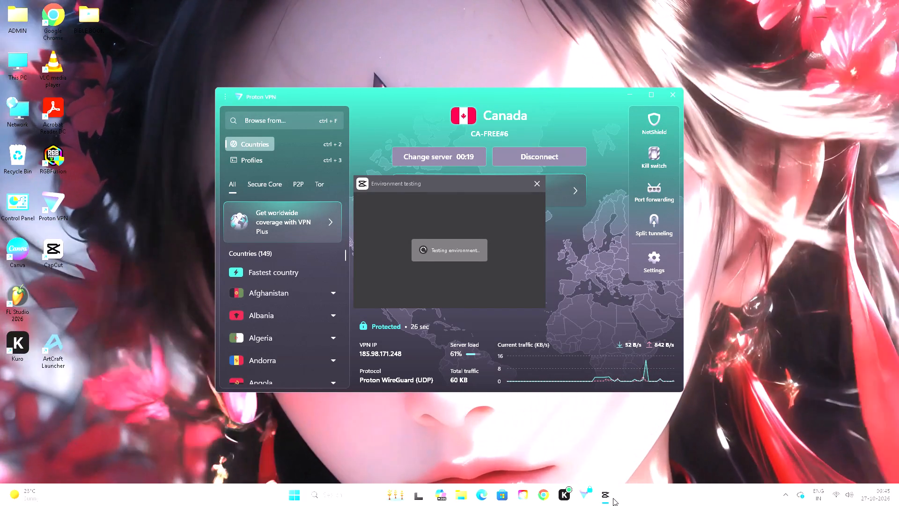
{"action": "left_click", "coordinate": [611, 500]}
{"action": "left_click", "coordinate": [608, 502]}
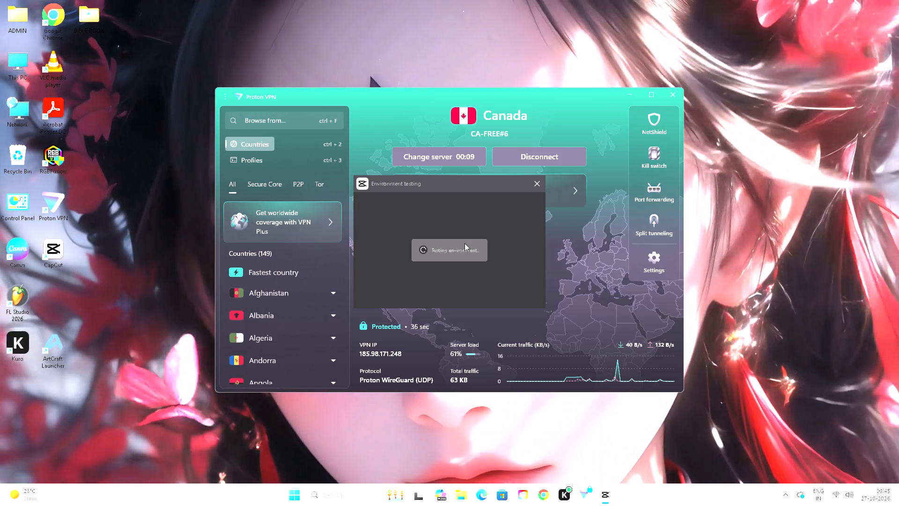
{"action": "left_click", "coordinate": [603, 498]}
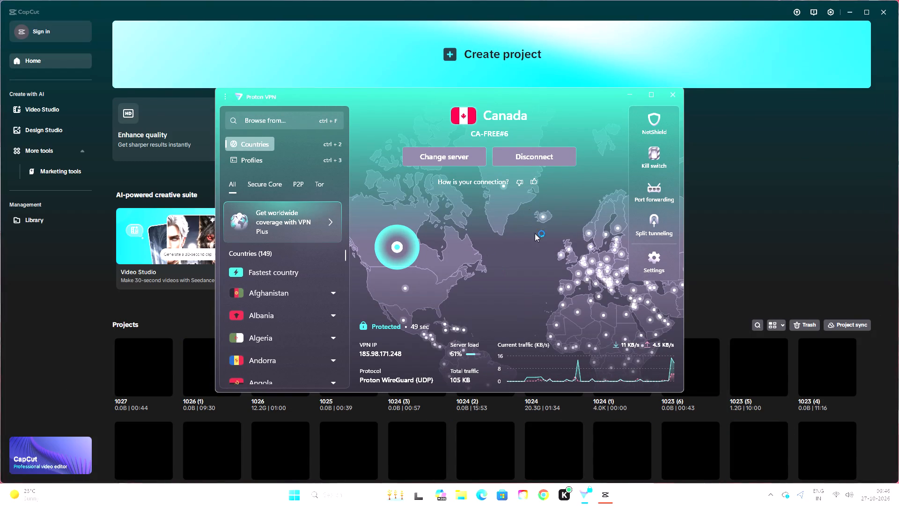
{"action": "left_click", "coordinate": [623, 98]}
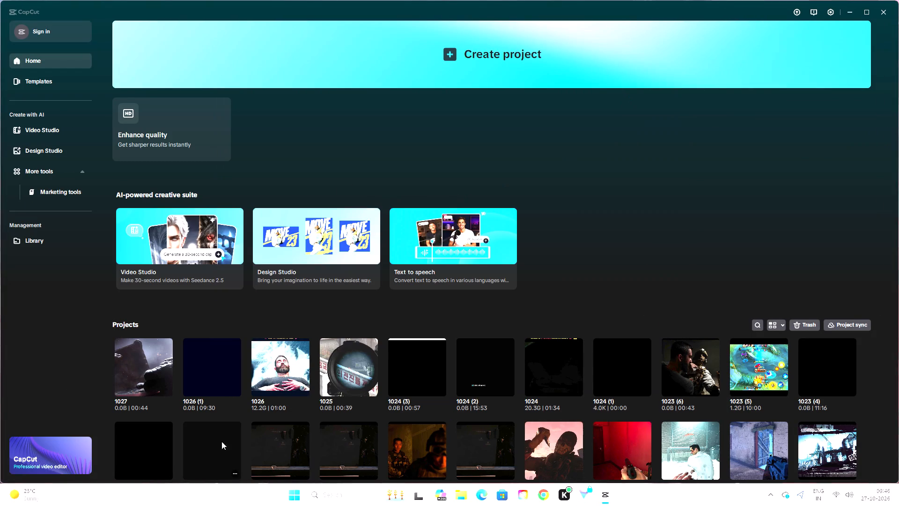
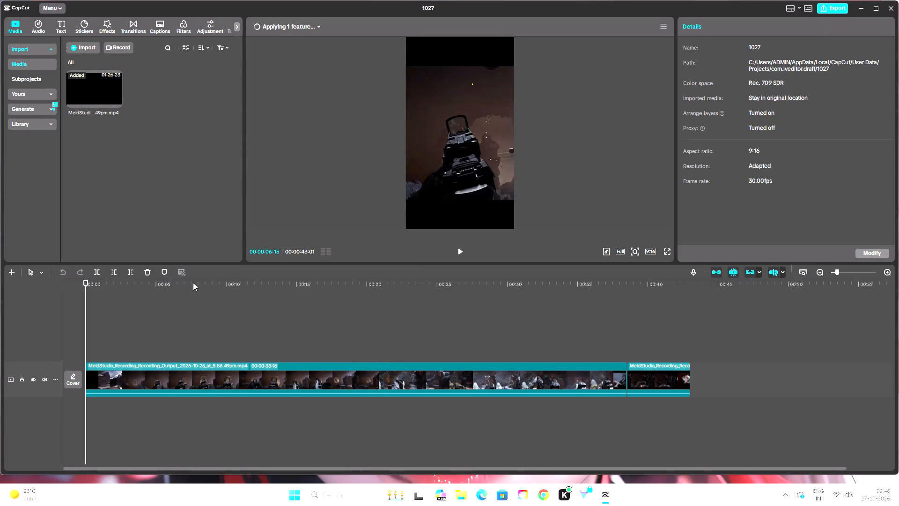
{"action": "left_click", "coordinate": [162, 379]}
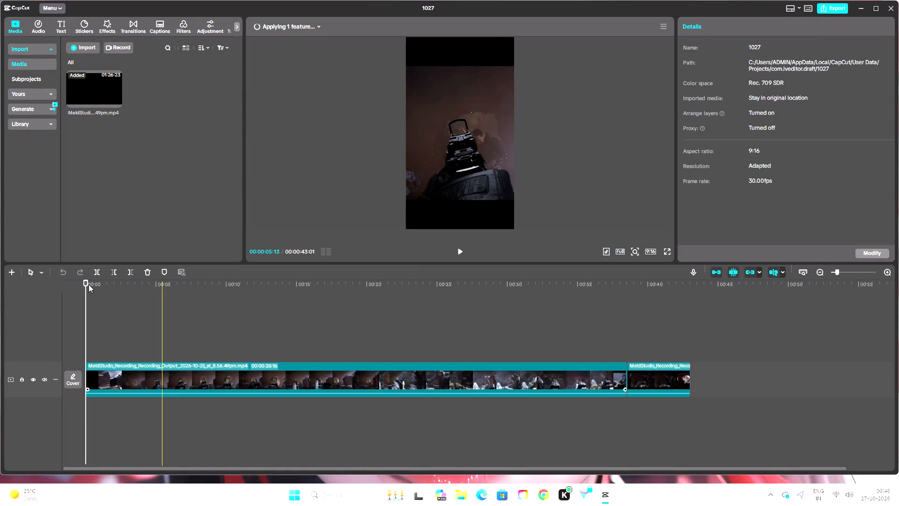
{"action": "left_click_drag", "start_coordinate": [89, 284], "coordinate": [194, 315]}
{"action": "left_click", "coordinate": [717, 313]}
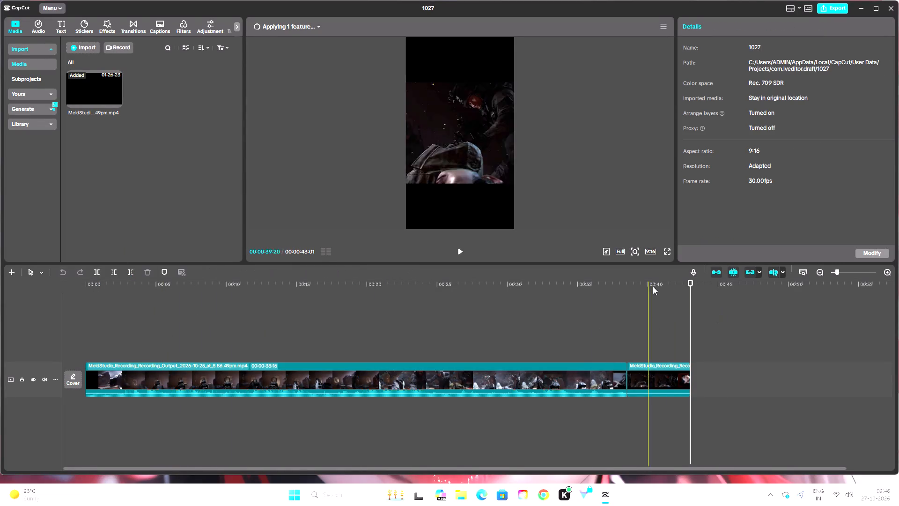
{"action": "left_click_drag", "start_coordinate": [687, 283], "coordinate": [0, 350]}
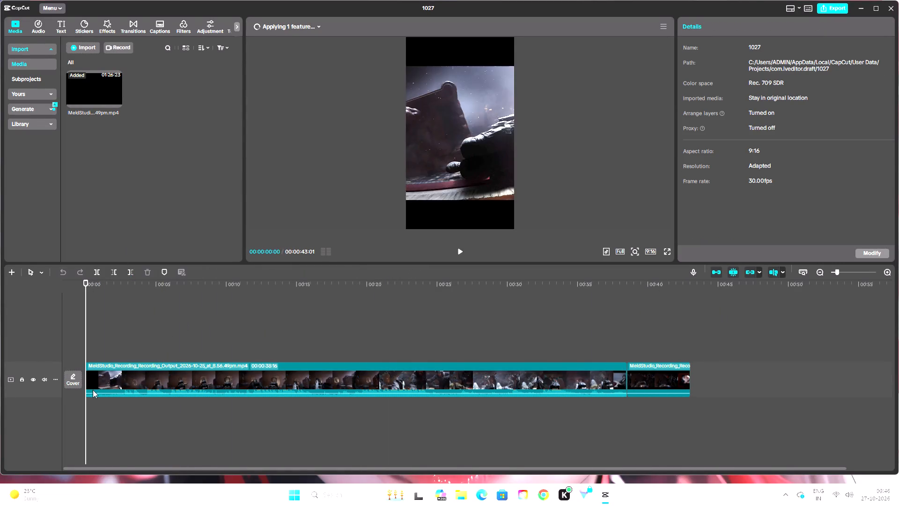
Select both MeldStudio clips on the timeline and turn on Enhance quality for them at the UHD level.
{"action": "left_click", "coordinate": [123, 381], "text": "ctrl+shift"}
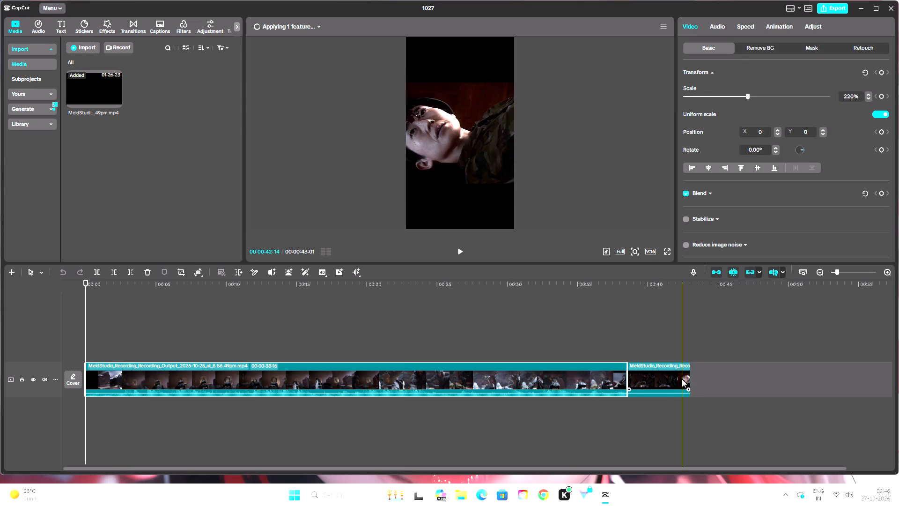
{"action": "left_click", "coordinate": [682, 379], "text": "ctrl+shift"}
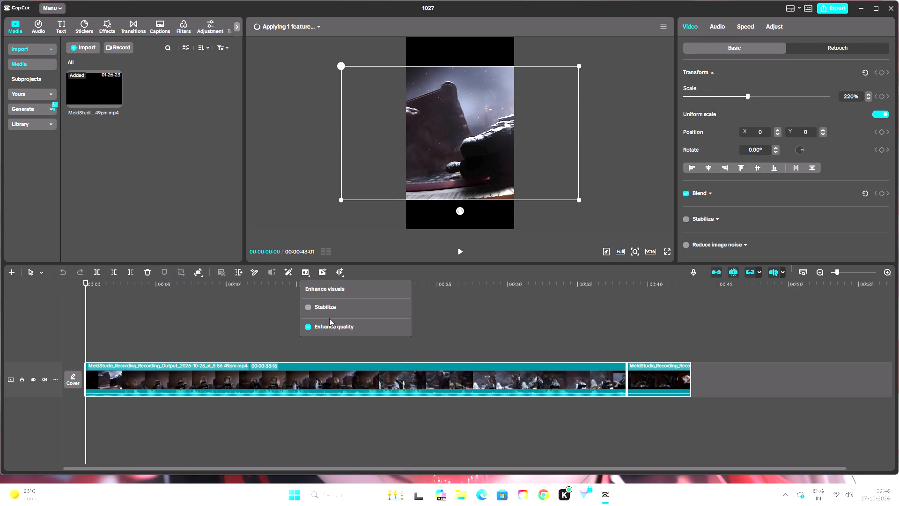
{"action": "left_click", "coordinate": [308, 327], "text": "ctrl+shift"}
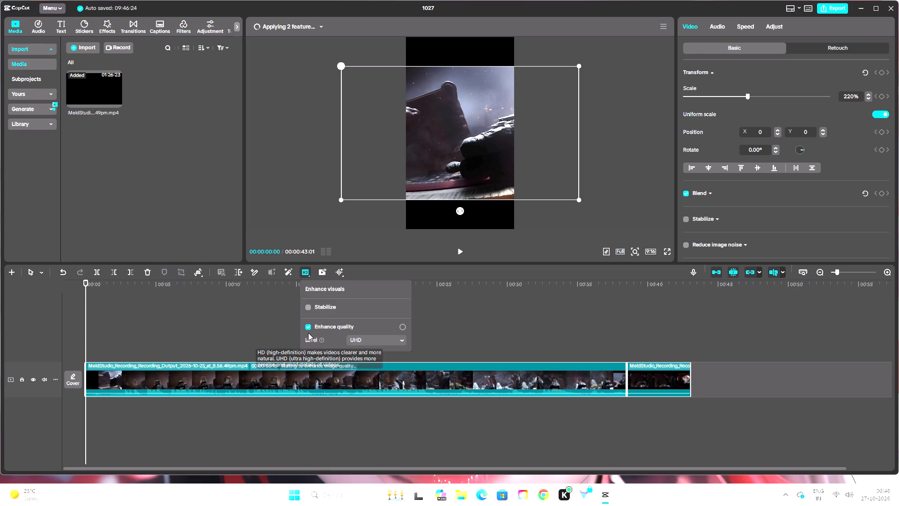
{"action": "left_click", "coordinate": [372, 341]}
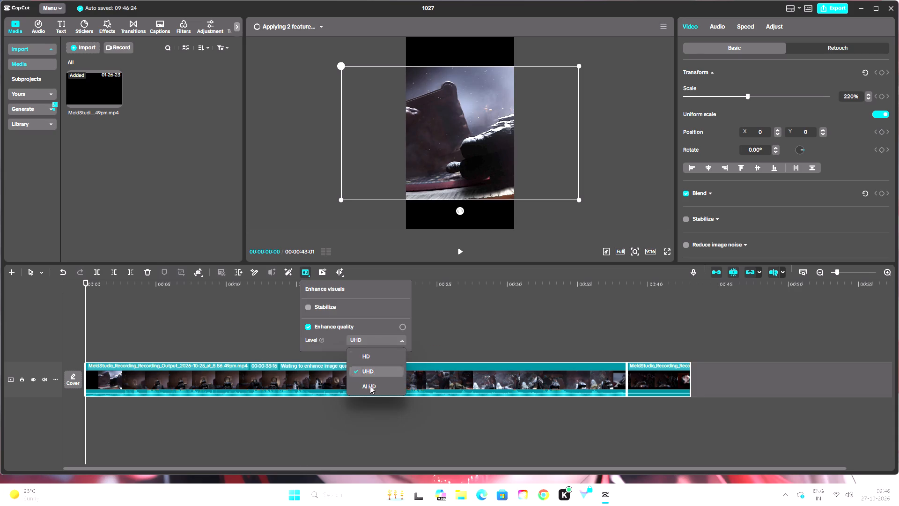
{"action": "left_click", "coordinate": [369, 372]}
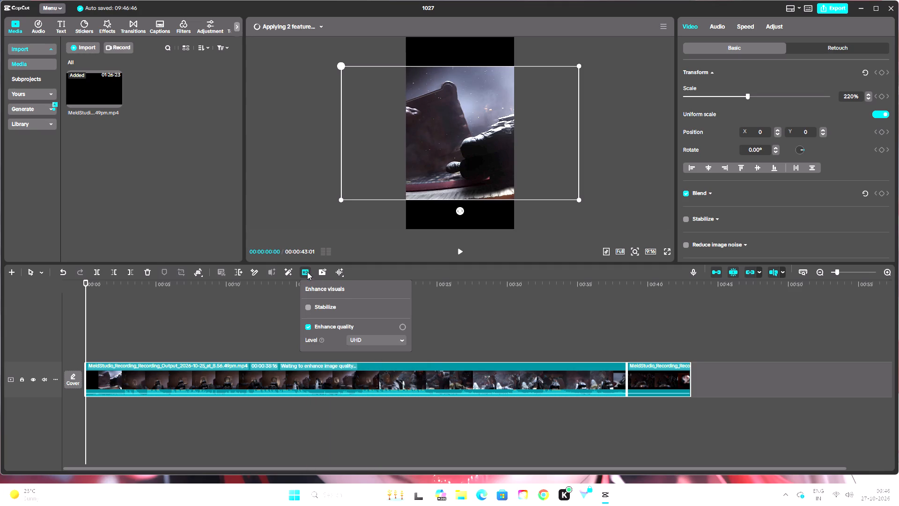
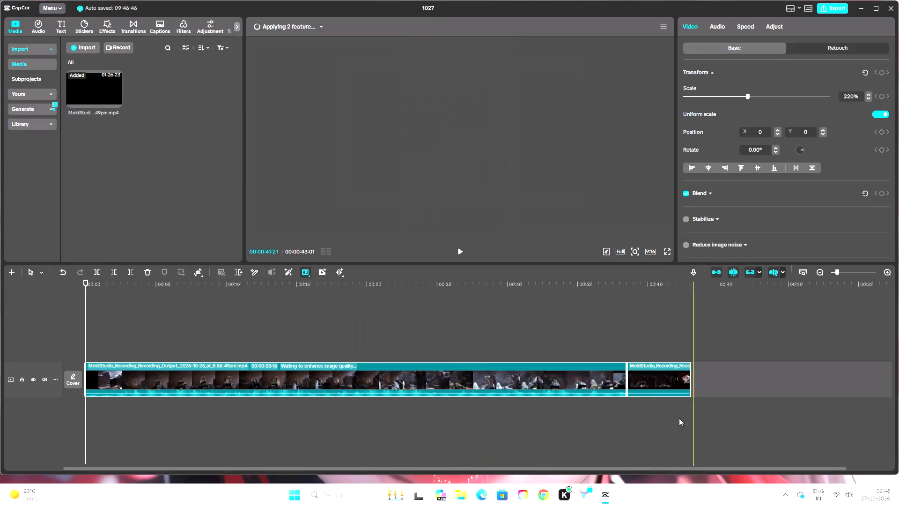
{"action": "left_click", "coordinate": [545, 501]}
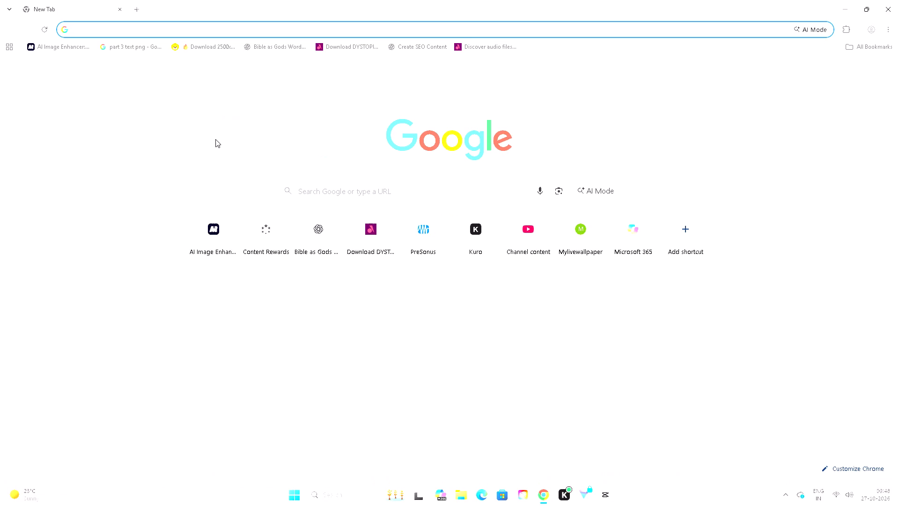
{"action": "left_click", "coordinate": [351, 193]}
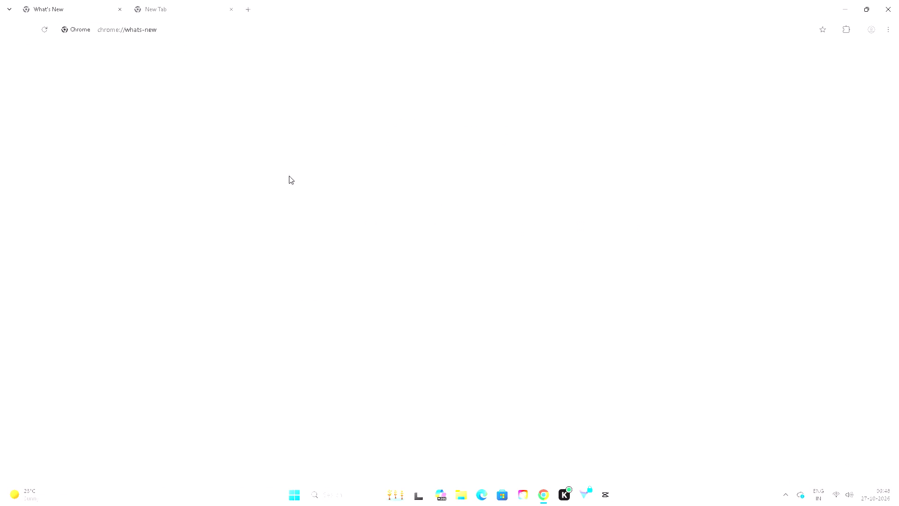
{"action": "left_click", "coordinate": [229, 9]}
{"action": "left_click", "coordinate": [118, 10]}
{"action": "left_click", "coordinate": [542, 496]}
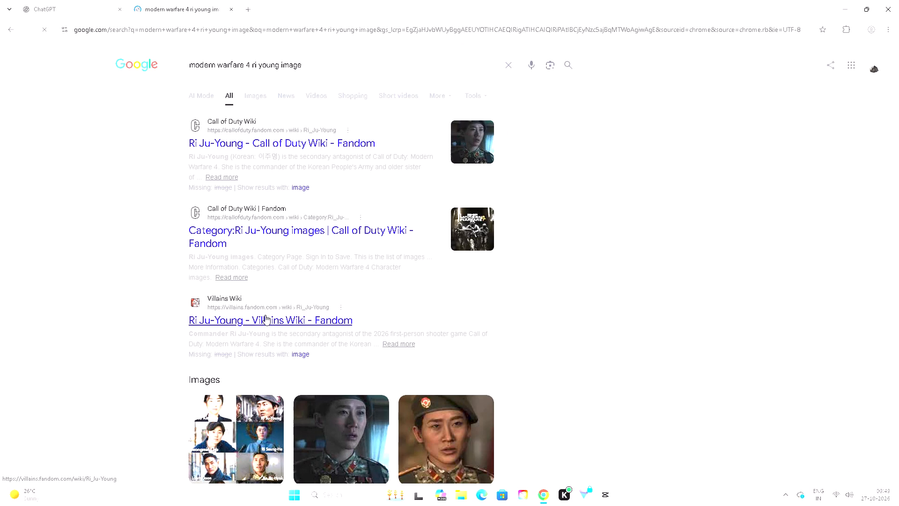
Browse the Ri Young image results, and refine the Google search to "modern warfare 4 ri young 4k image".
{"action": "scroll", "coordinate": [293, 303], "scroll_direction": "down", "scroll_amount": 15}
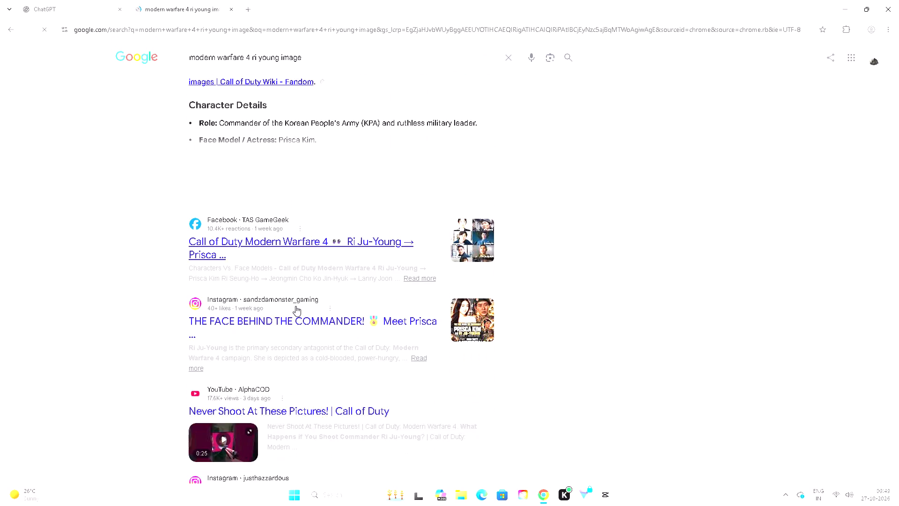
{"action": "scroll", "coordinate": [295, 306], "scroll_direction": "down", "scroll_amount": 3}
{"action": "scroll", "coordinate": [295, 306], "scroll_direction": "up", "scroll_amount": 17}
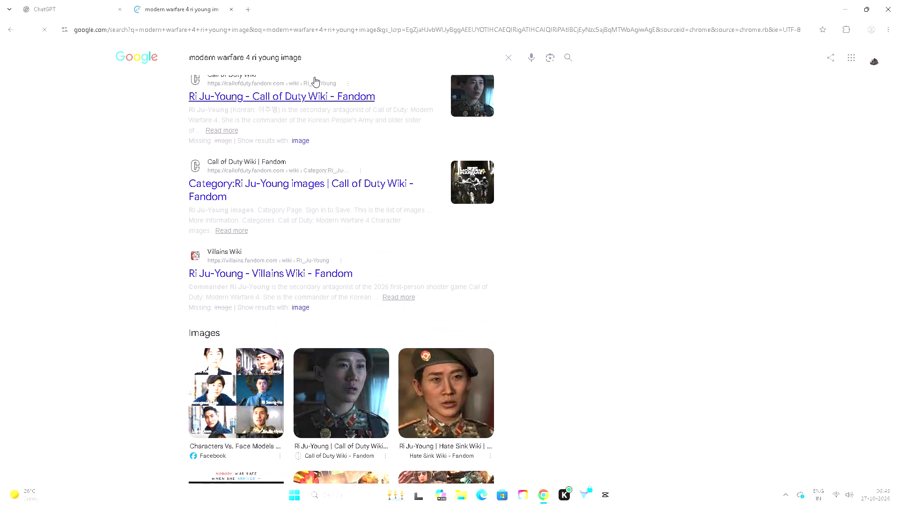
{"action": "left_click", "coordinate": [320, 57]}
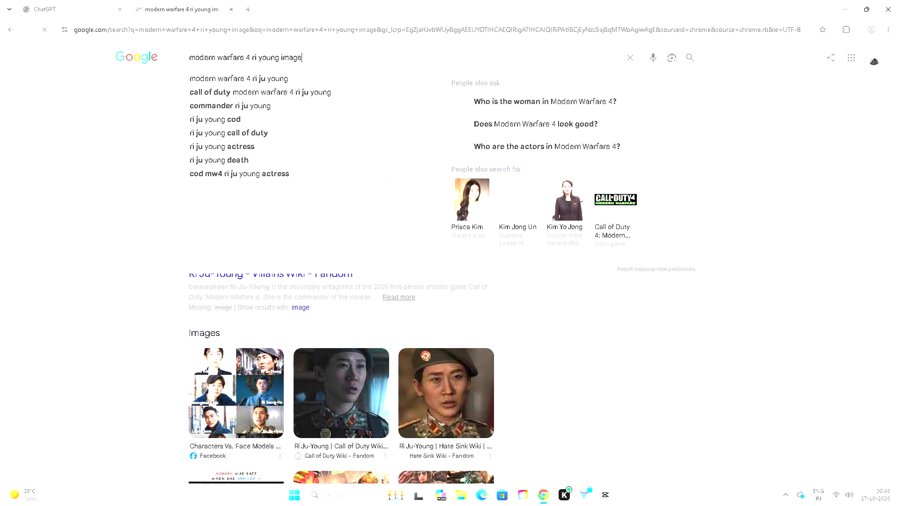
{"action": "key", "text": "Left"}
{"action": "key", "text": "Left"}
{"action": "key", "text": "Left"}
{"action": "key", "text": "Left"}
{"action": "key", "text": "Left"}
{"action": "type", "text": "4k"}
{"action": "key", "text": "space"}
{"action": "key", "text": "Return"}
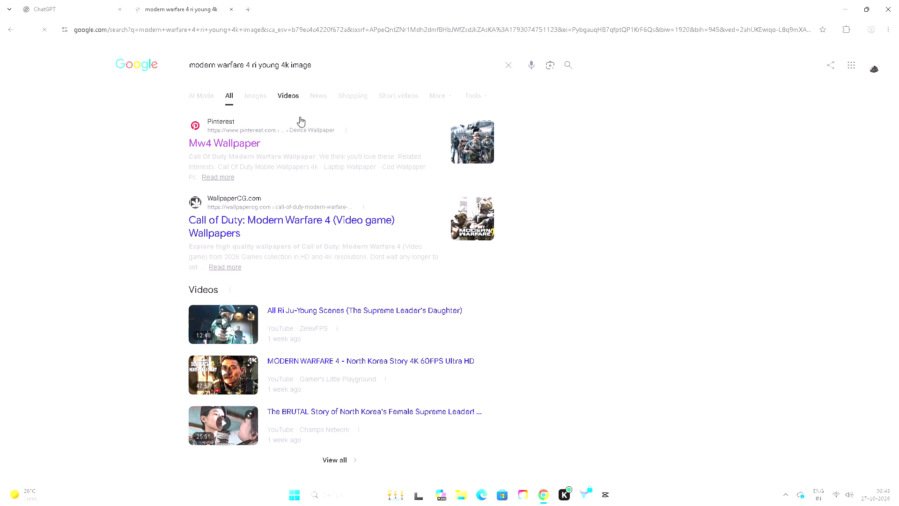
Look through the search results for a suitable 4K image of Ri Ju-Young.
{"action": "scroll", "coordinate": [250, 235], "scroll_direction": "down", "scroll_amount": 8}
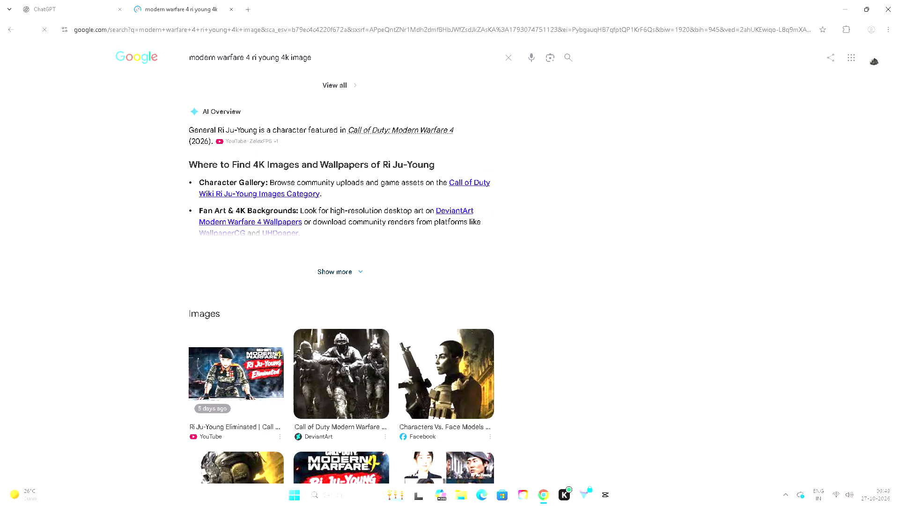
{"action": "scroll", "coordinate": [269, 207], "scroll_direction": "down", "scroll_amount": 8}
{"action": "scroll", "coordinate": [265, 299], "scroll_direction": "down", "scroll_amount": 3}
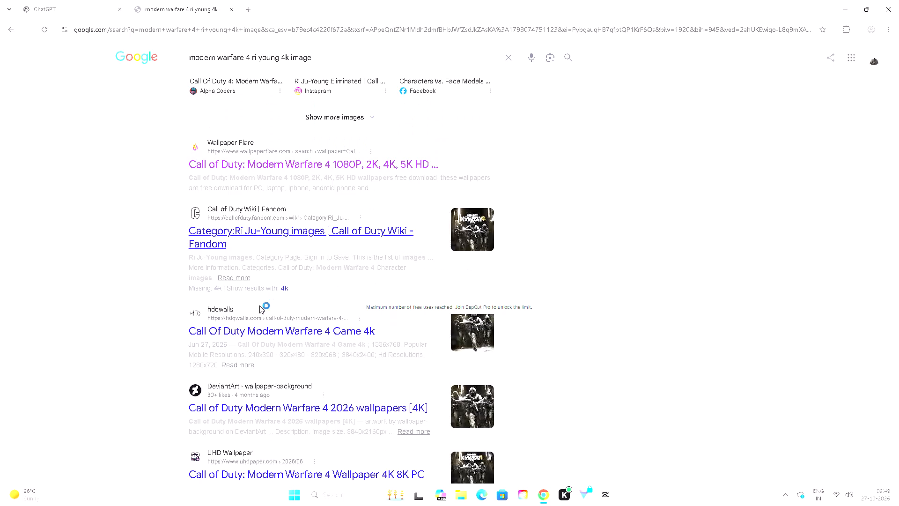
{"action": "scroll", "coordinate": [315, 387], "scroll_direction": "down", "scroll_amount": 3}
{"action": "scroll", "coordinate": [270, 345], "scroll_direction": "down", "scroll_amount": 4}
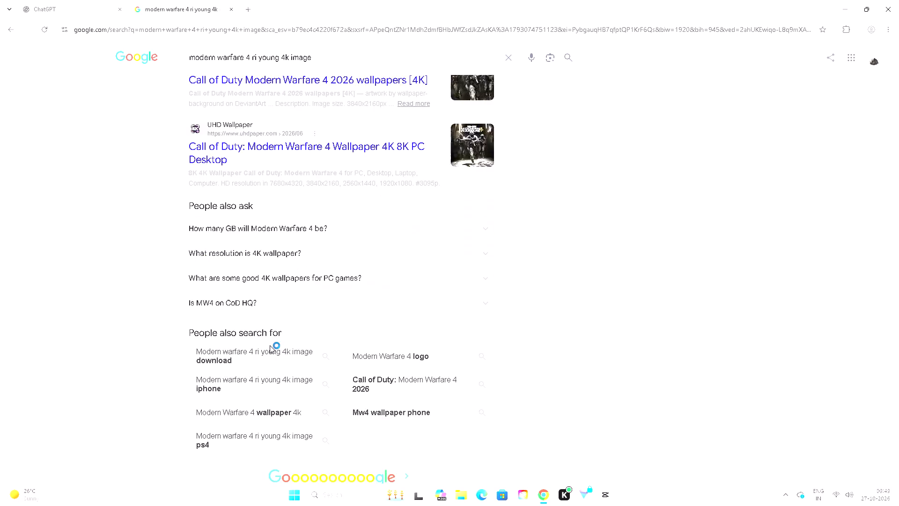
{"action": "scroll", "coordinate": [270, 345], "scroll_direction": "down", "scroll_amount": 4}
{"action": "scroll", "coordinate": [288, 336], "scroll_direction": "up", "scroll_amount": 20}
{"action": "scroll", "coordinate": [288, 336], "scroll_direction": "up", "scroll_amount": 5}
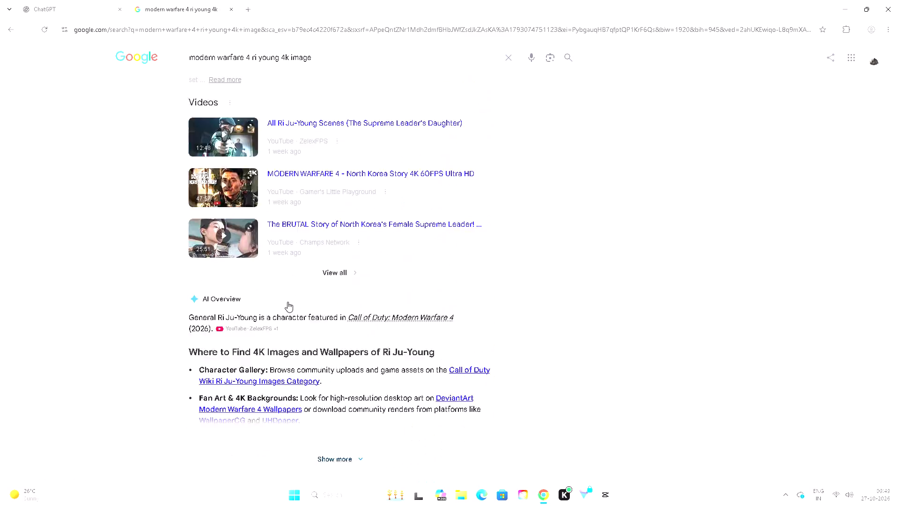
{"action": "scroll", "coordinate": [287, 302], "scroll_direction": "up", "scroll_amount": 7}
Add "ctivision" to the Google search and open the Call of Duty: Modern Warfare 4 downloads on the Activision Press site.
{"action": "left_click", "coordinate": [334, 70]}
{"action": "key", "text": "space"}
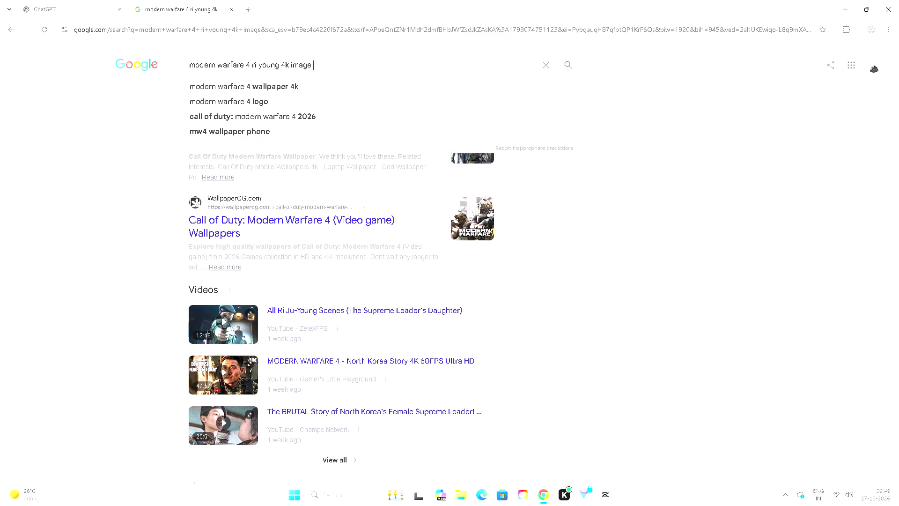
{"action": "type", "text": "ctivision"}
{"action": "key", "text": "Return"}
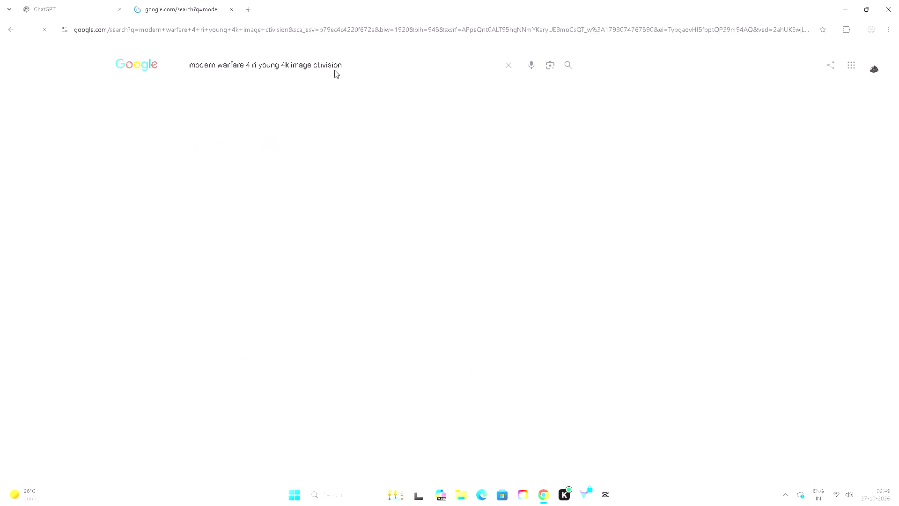
{"action": "left_click", "coordinate": [282, 212]}
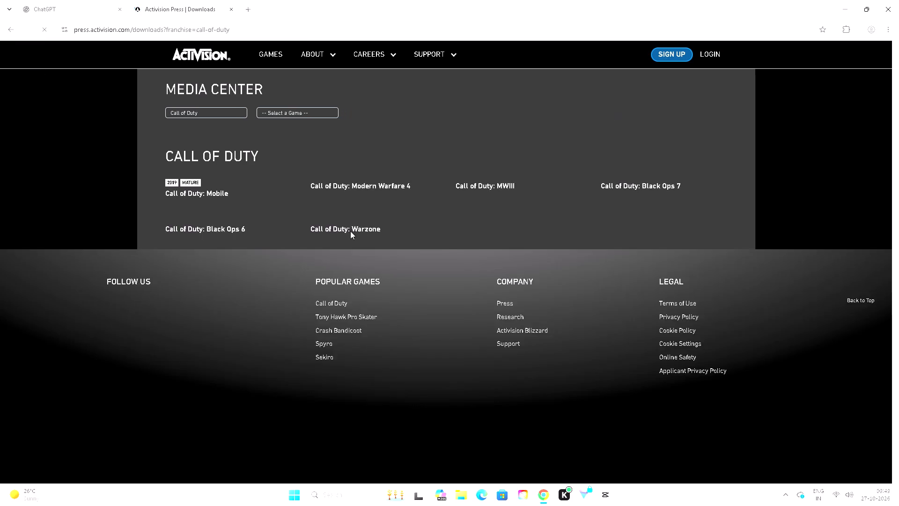
{"action": "scroll", "coordinate": [533, 250], "scroll_direction": "down", "scroll_amount": 2}
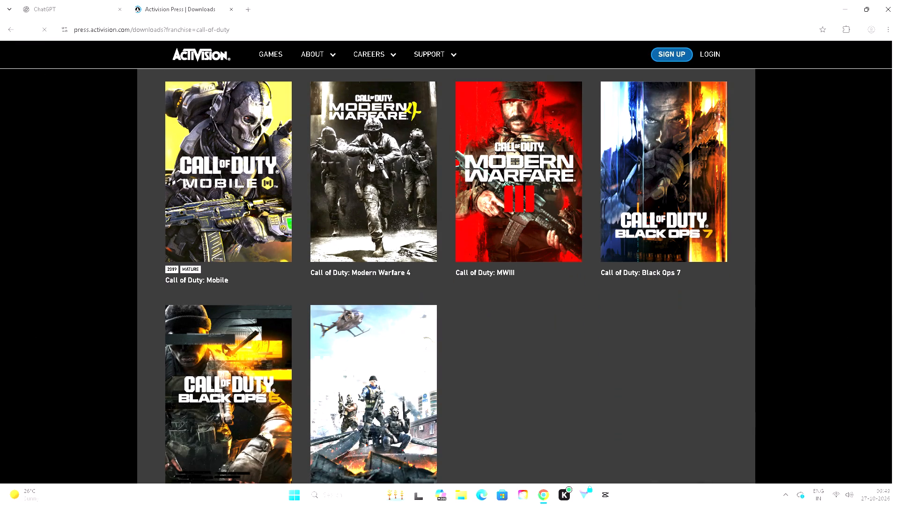
{"action": "left_click", "coordinate": [368, 164]}
Examine the Modern Warfare 4 mobile wallpapers and screenshots sections for an image of Ri Ju-Young.
{"action": "scroll", "coordinate": [454, 359], "scroll_direction": "down", "scroll_amount": 4}
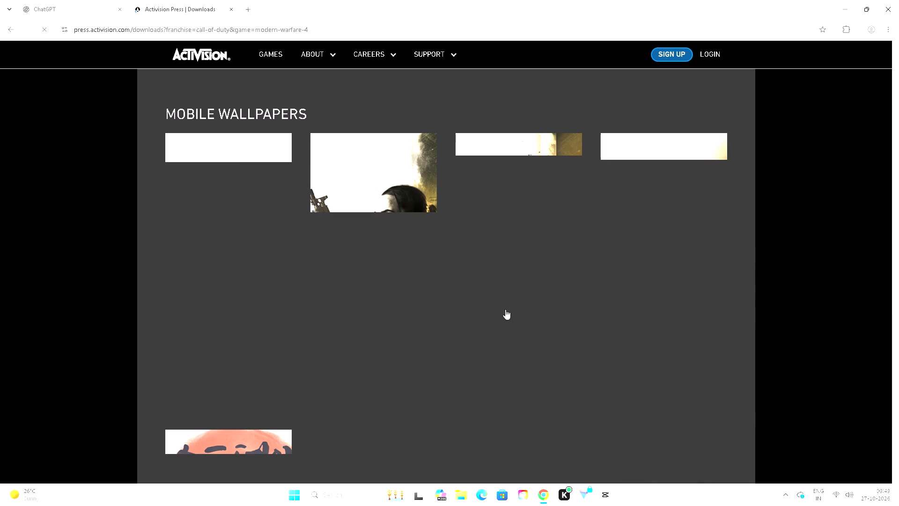
{"action": "scroll", "coordinate": [427, 345], "scroll_direction": "down", "scroll_amount": 14}
{"action": "scroll", "coordinate": [289, 258], "scroll_direction": "up", "scroll_amount": 2}
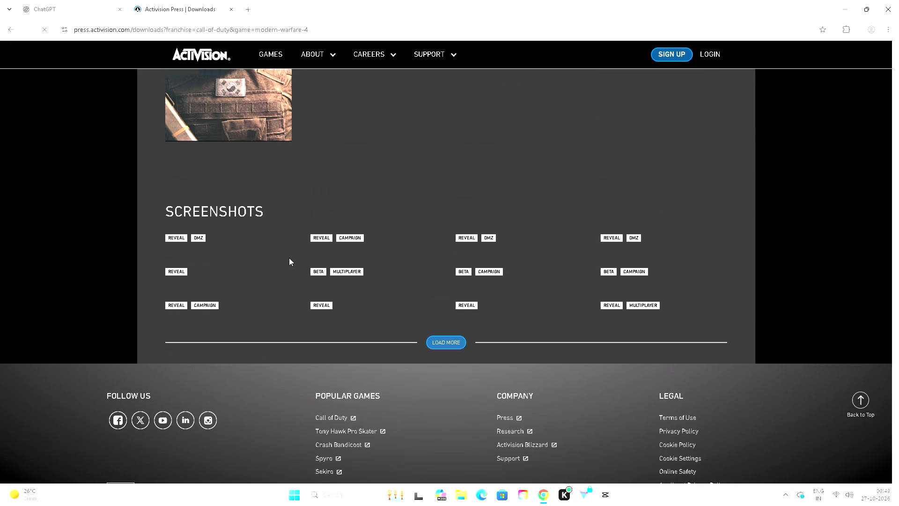
{"action": "scroll", "coordinate": [289, 258], "scroll_direction": "up", "scroll_amount": 2}
{"action": "scroll", "coordinate": [261, 201], "scroll_direction": "up", "scroll_amount": 3}
{"action": "scroll", "coordinate": [644, 230], "scroll_direction": "up", "scroll_amount": 4}
{"action": "scroll", "coordinate": [581, 282], "scroll_direction": "down", "scroll_amount": 15}
{"action": "scroll", "coordinate": [410, 167], "scroll_direction": "up", "scroll_amount": 3}
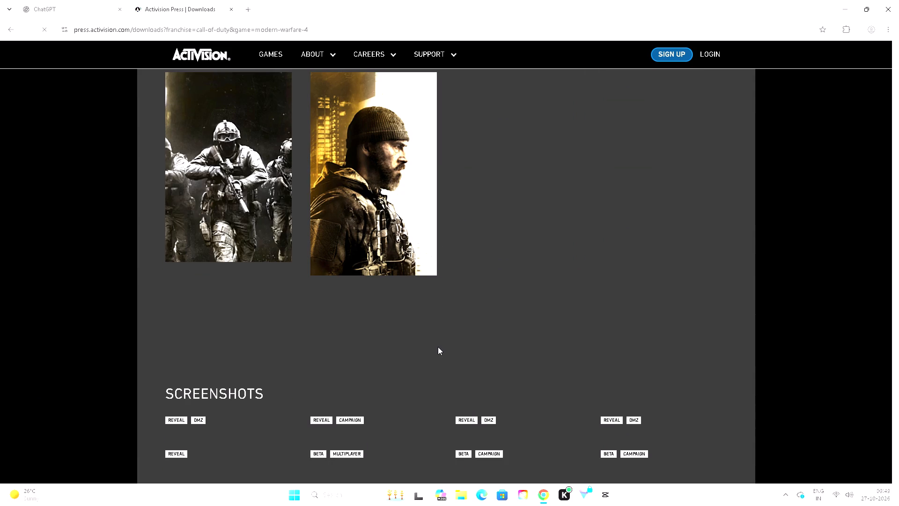
{"action": "scroll", "coordinate": [435, 345], "scroll_direction": "down", "scroll_amount": 4}
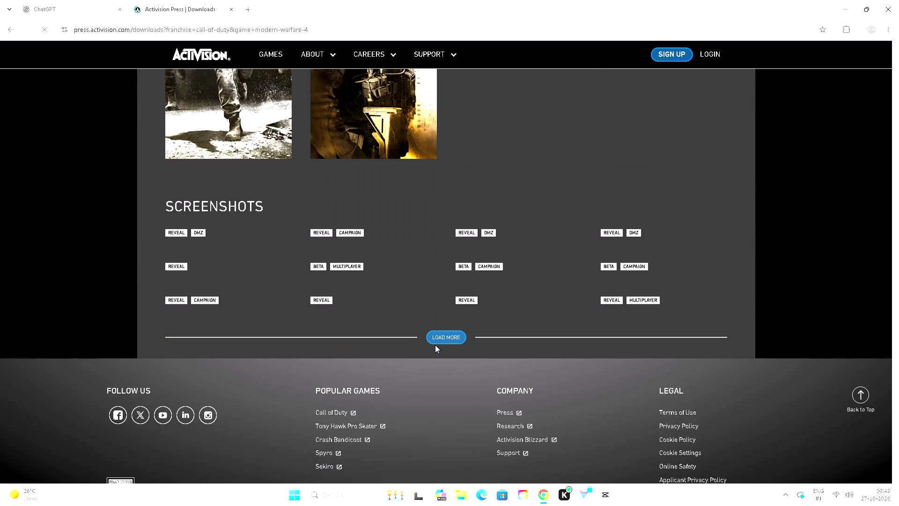
Load more Modern Warfare 4 screenshots and look through the wallpapers and screenshots for a usable character image.
{"action": "left_click", "coordinate": [440, 337]}
{"action": "scroll", "coordinate": [411, 329], "scroll_direction": "up", "scroll_amount": 11}
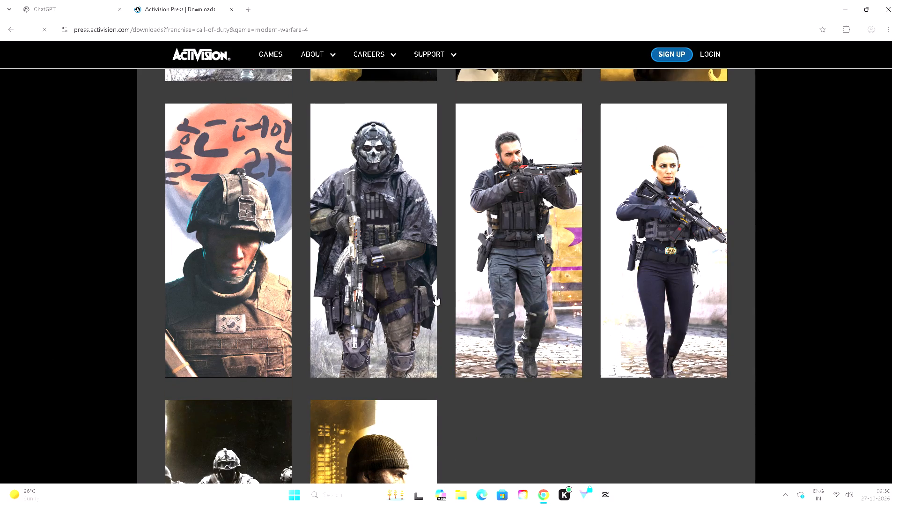
{"action": "scroll", "coordinate": [397, 204], "scroll_direction": "up", "scroll_amount": 3}
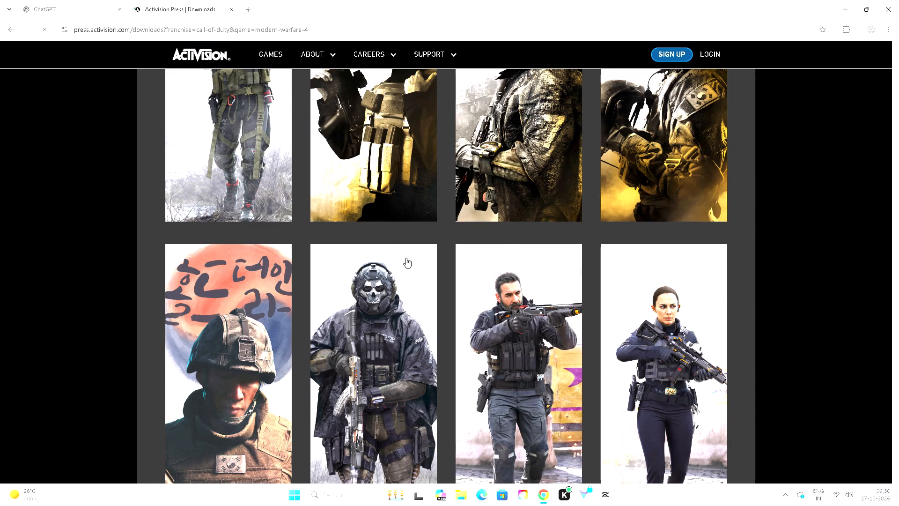
{"action": "scroll", "coordinate": [420, 352], "scroll_direction": "up", "scroll_amount": 2}
{"action": "scroll", "coordinate": [541, 348], "scroll_direction": "down", "scroll_amount": 4}
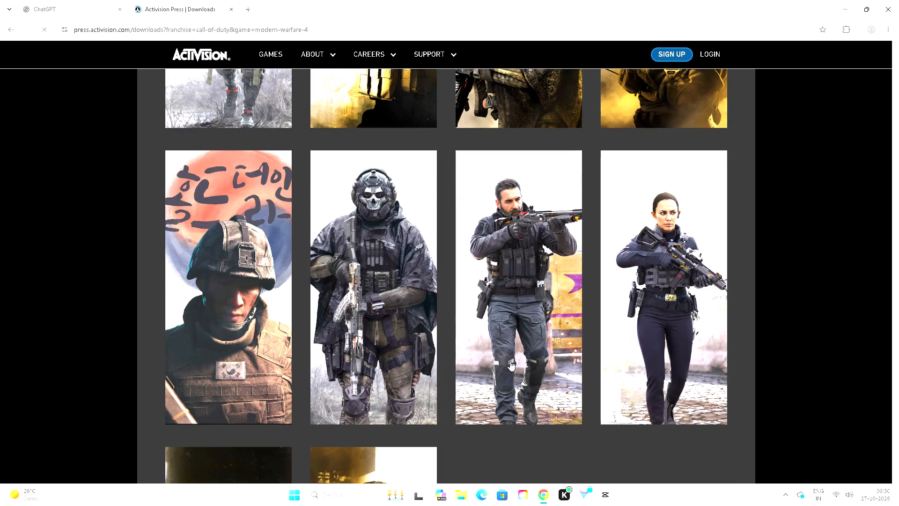
{"action": "scroll", "coordinate": [510, 361], "scroll_direction": "down", "scroll_amount": 14}
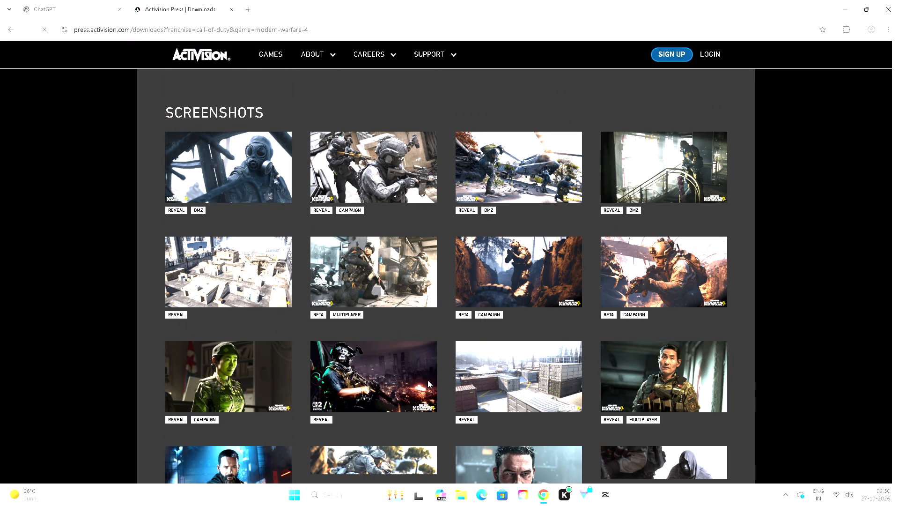
{"action": "scroll", "coordinate": [588, 354], "scroll_direction": "down", "scroll_amount": 4}
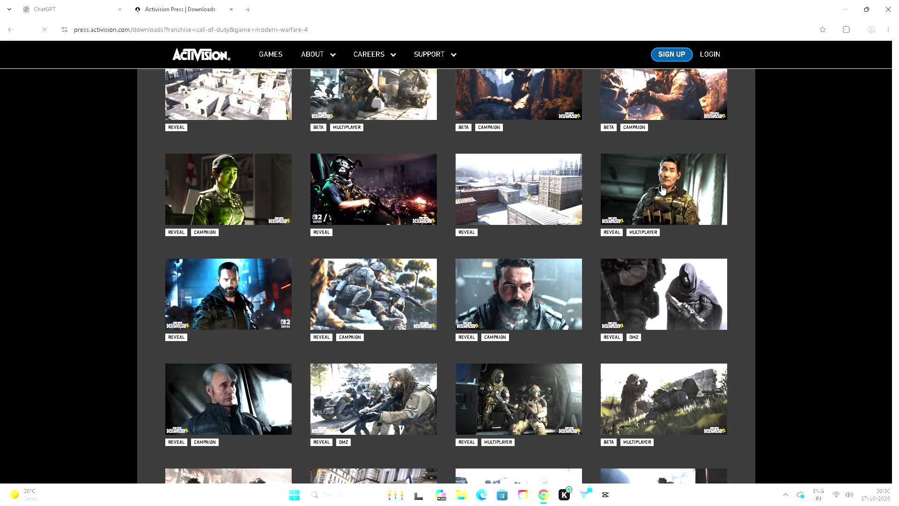
{"action": "scroll", "coordinate": [525, 341], "scroll_direction": "down", "scroll_amount": 6}
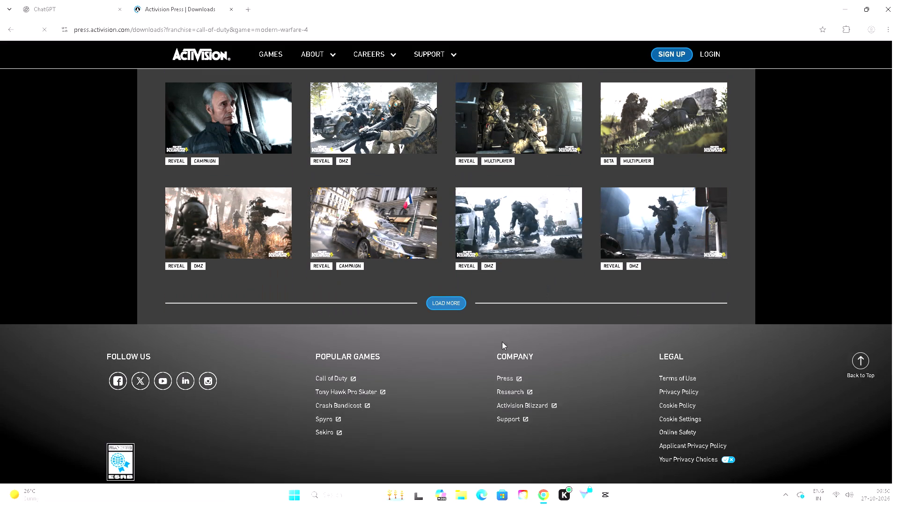
{"action": "scroll", "coordinate": [361, 262], "scroll_direction": "up", "scroll_amount": 8}
{"action": "left_click", "coordinate": [236, 288]}
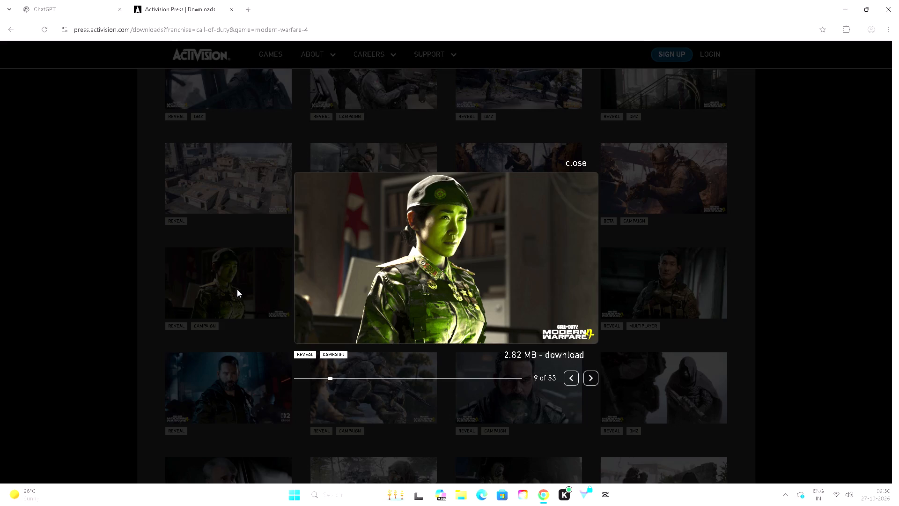
{"action": "scroll", "coordinate": [528, 286], "scroll_direction": "down", "scroll_amount": 4}
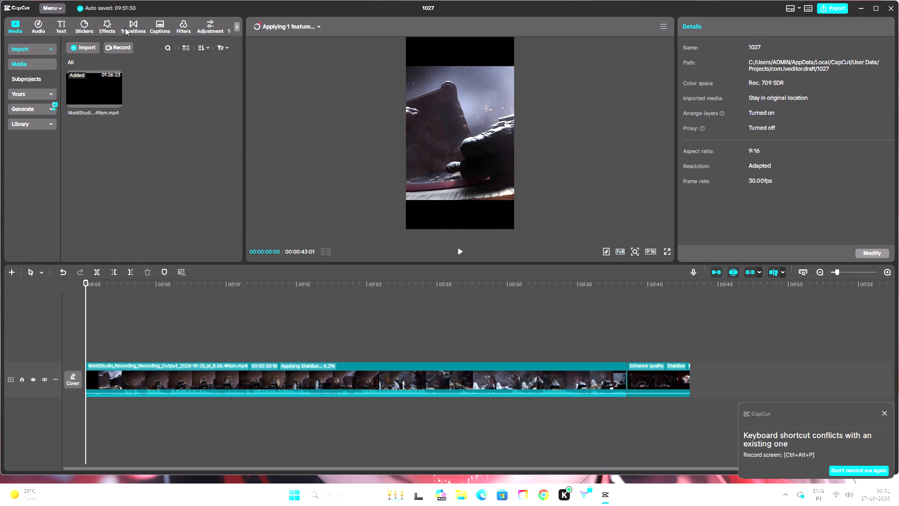
{"action": "left_click", "coordinate": [182, 23]}
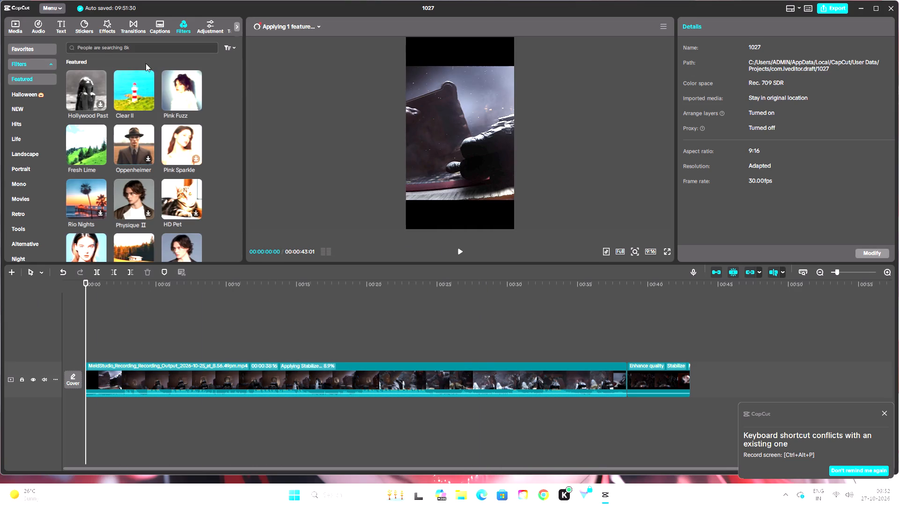
{"action": "left_click", "coordinate": [106, 49]}
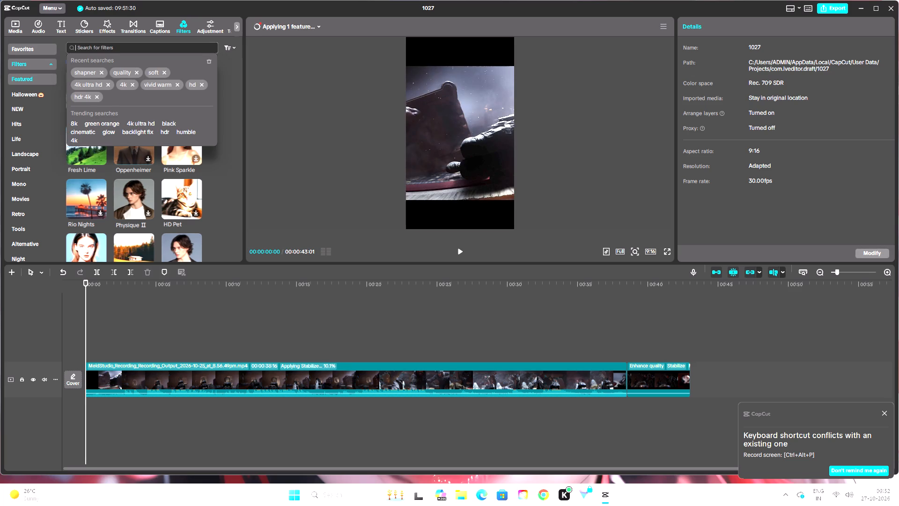
{"action": "type", "text": "warm viv"}
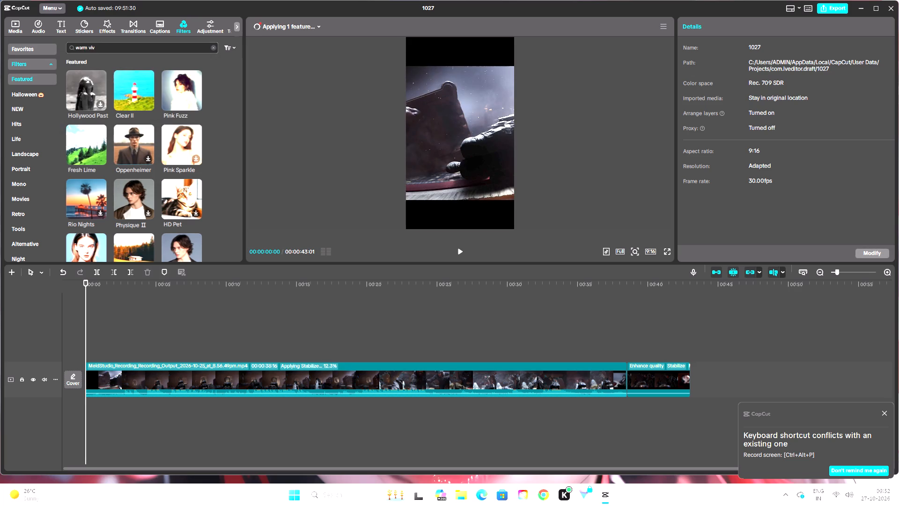
{"action": "type", "text": "id"}
{"action": "key", "text": "Return"}
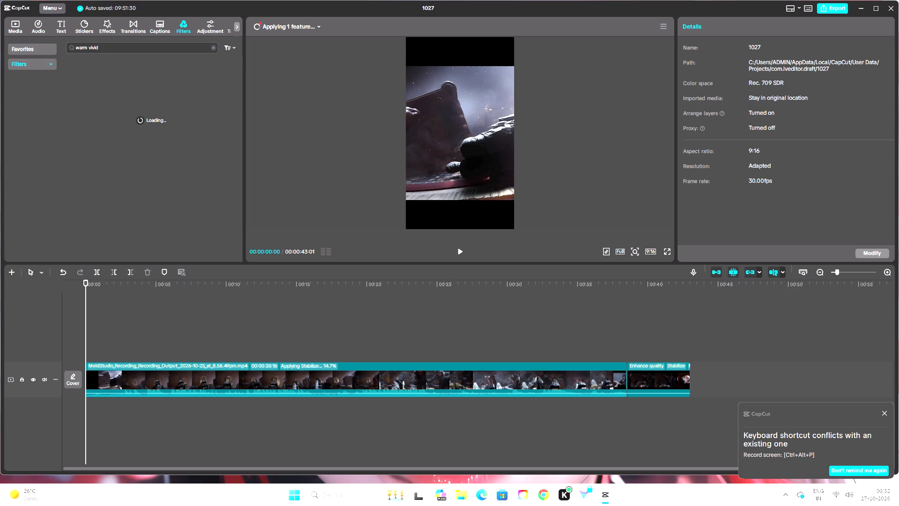
{"action": "left_click", "coordinate": [89, 82]}
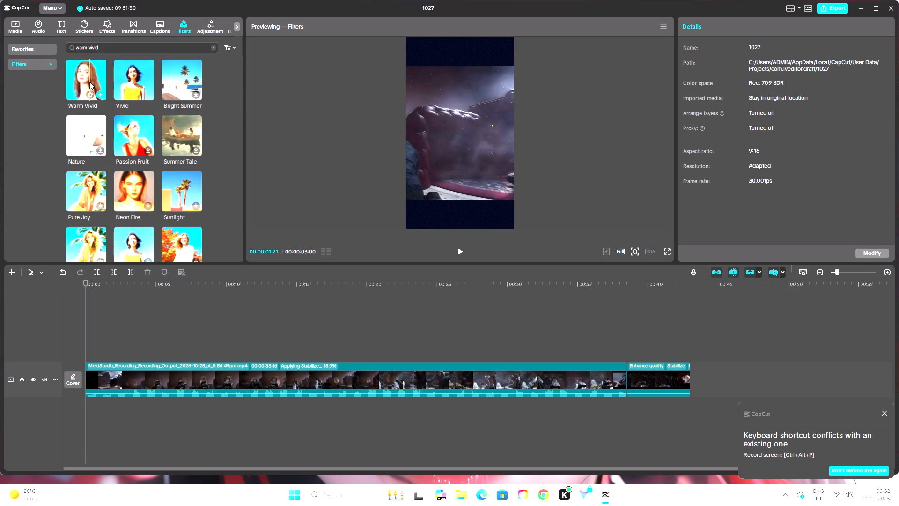
{"action": "left_click", "coordinate": [103, 93]}
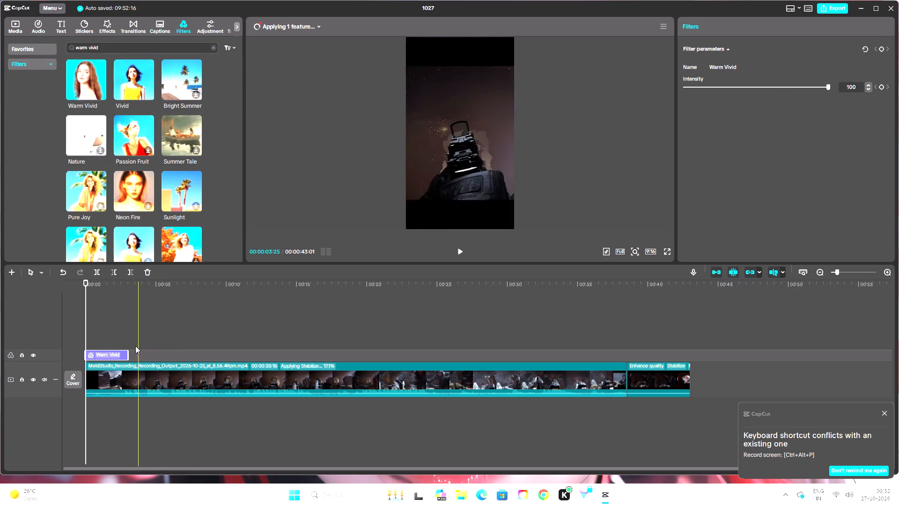
Extend the Warm Vivid filter to the end of the video at 00:00:43:01 and dismiss the shortcut-conflict notice.
{"action": "left_click_drag", "start_coordinate": [128, 356], "coordinate": [686, 419]}
{"action": "left_click", "coordinate": [885, 413]}
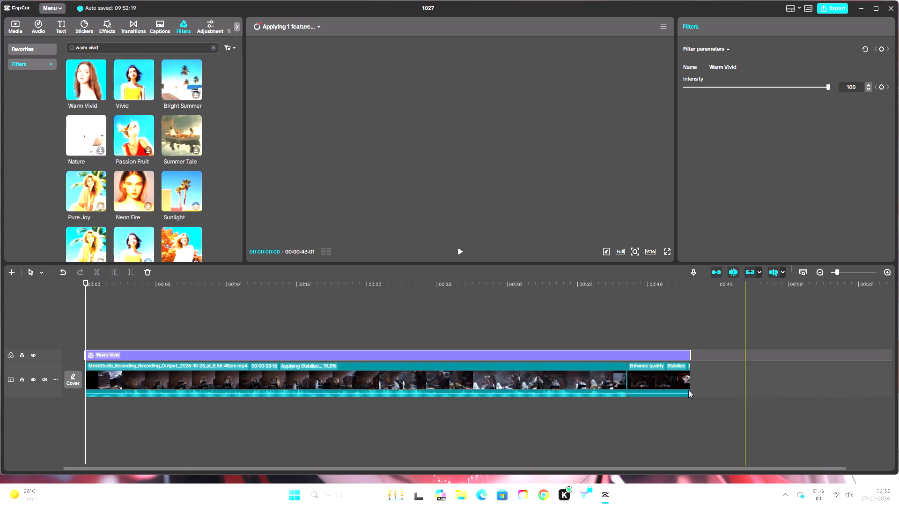
Set the Warm Vivid filter's intensity to 80.
{"action": "left_click_drag", "start_coordinate": [81, 283], "coordinate": [313, 320]}
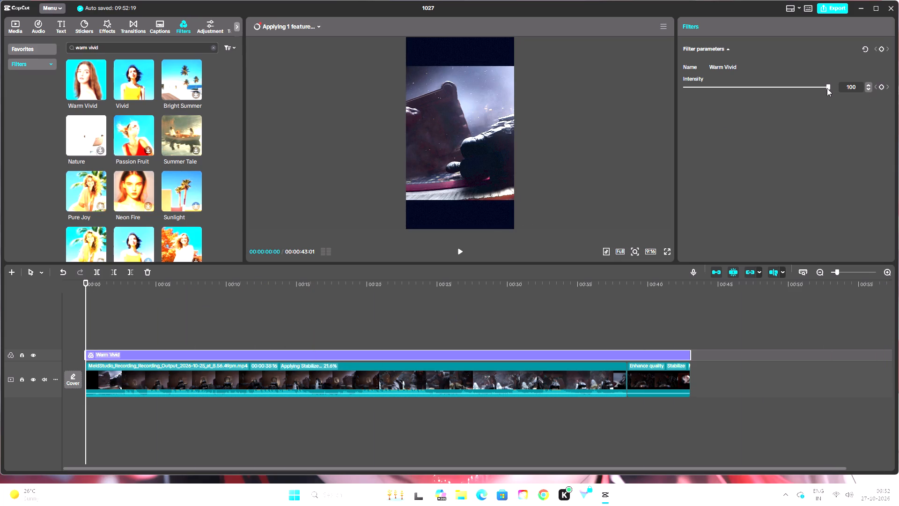
{"action": "left_click_drag", "start_coordinate": [828, 88], "coordinate": [800, 97]}
{"action": "left_click_drag", "start_coordinate": [800, 97], "coordinate": [800, 97]}
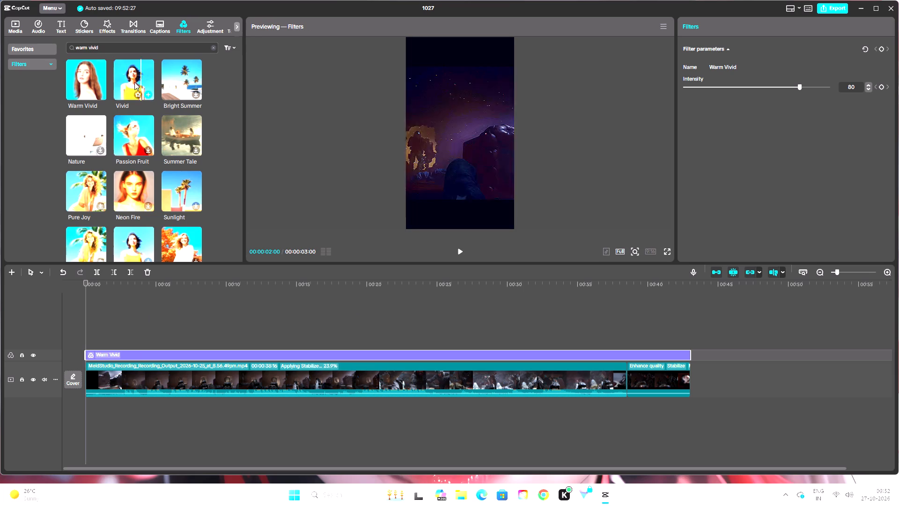
Replace the filter search with the suggested term "crystal clear".
{"action": "left_click", "coordinate": [110, 45]}
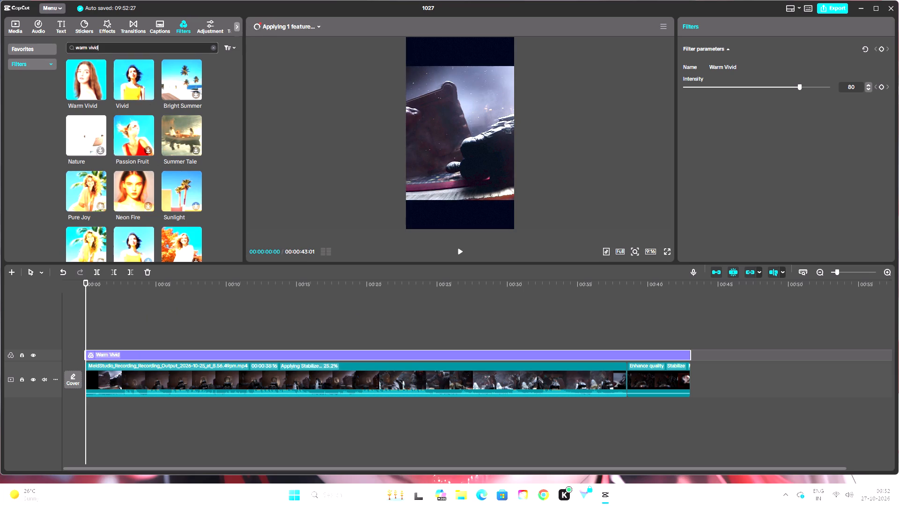
{"action": "key", "text": "BackSpace"}
{"action": "key", "text": "BackSpace"}
{"action": "key", "text": "BackSpace"}
{"action": "key", "text": "BackSpace"}
{"action": "key", "text": "BackSpace"}
{"action": "key", "text": "BackSpace"}
{"action": "key", "text": "BackSpace"}
{"action": "key", "text": "BackSpace"}
{"action": "key", "text": "BackSpace"}
{"action": "key", "text": "BackSpace"}
{"action": "key", "text": "BackSpace"}
{"action": "key", "text": "BackSpace"}
{"action": "key", "text": "BackSpace"}
{"action": "key", "text": "BackSpace"}
{"action": "key", "text": "BackSpace"}
{"action": "key", "text": "BackSpace"}
{"action": "key", "text": "BackSpace"}
{"action": "key", "text": "BackSpace"}
{"action": "key", "text": "BackSpace"}
{"action": "key", "text": "BackSpace"}
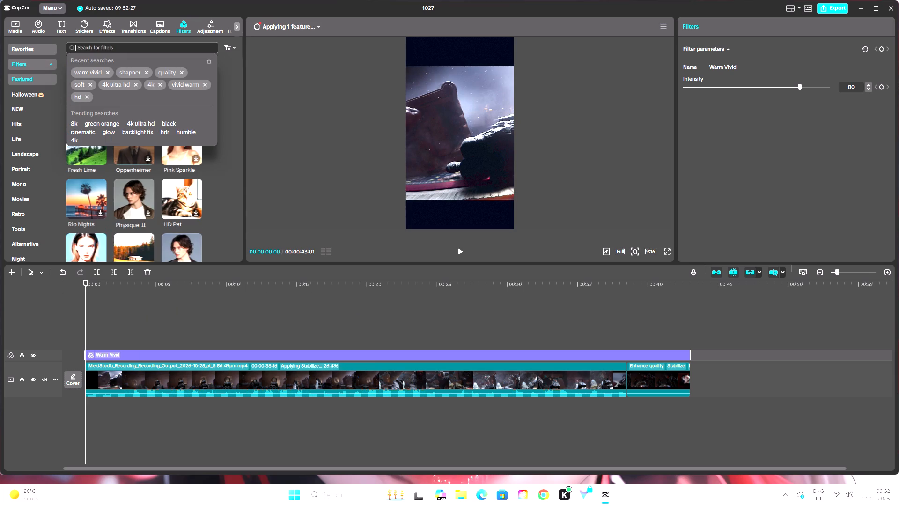
{"action": "type", "text": "crysta"}
{"action": "key", "text": "Return"}
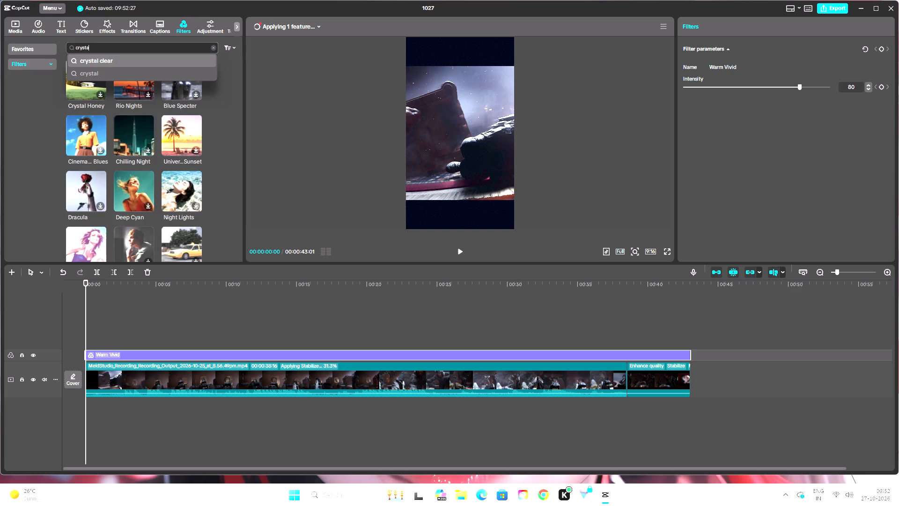
{"action": "left_click", "coordinate": [109, 57]}
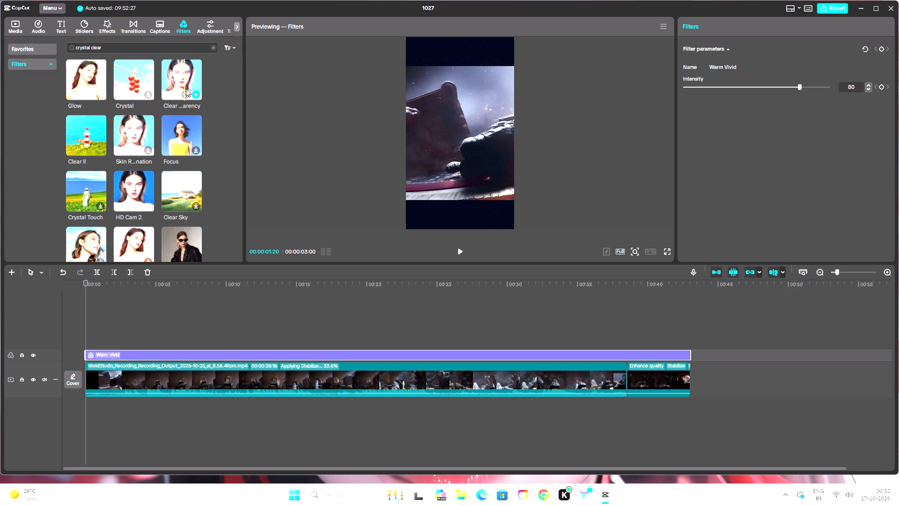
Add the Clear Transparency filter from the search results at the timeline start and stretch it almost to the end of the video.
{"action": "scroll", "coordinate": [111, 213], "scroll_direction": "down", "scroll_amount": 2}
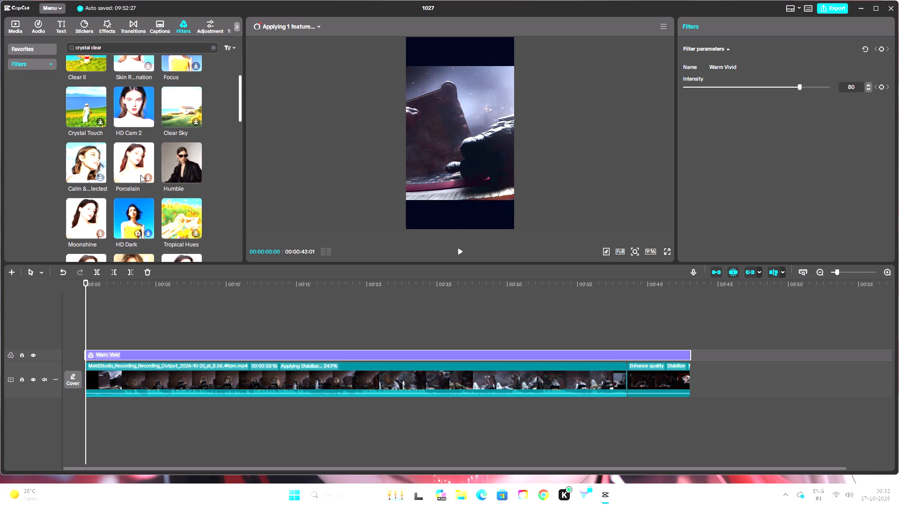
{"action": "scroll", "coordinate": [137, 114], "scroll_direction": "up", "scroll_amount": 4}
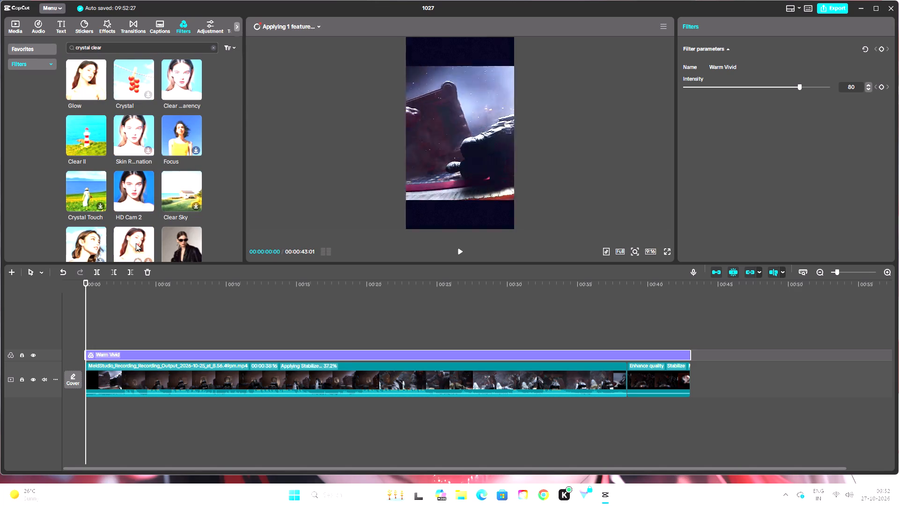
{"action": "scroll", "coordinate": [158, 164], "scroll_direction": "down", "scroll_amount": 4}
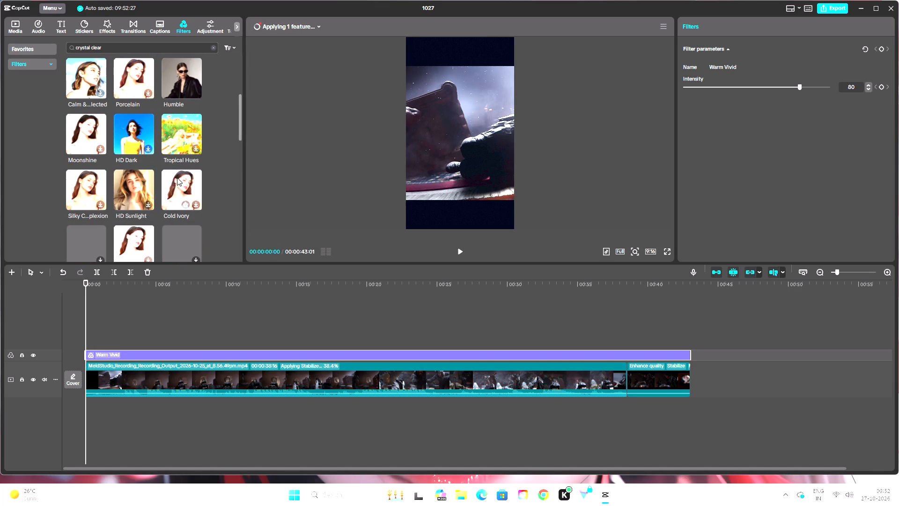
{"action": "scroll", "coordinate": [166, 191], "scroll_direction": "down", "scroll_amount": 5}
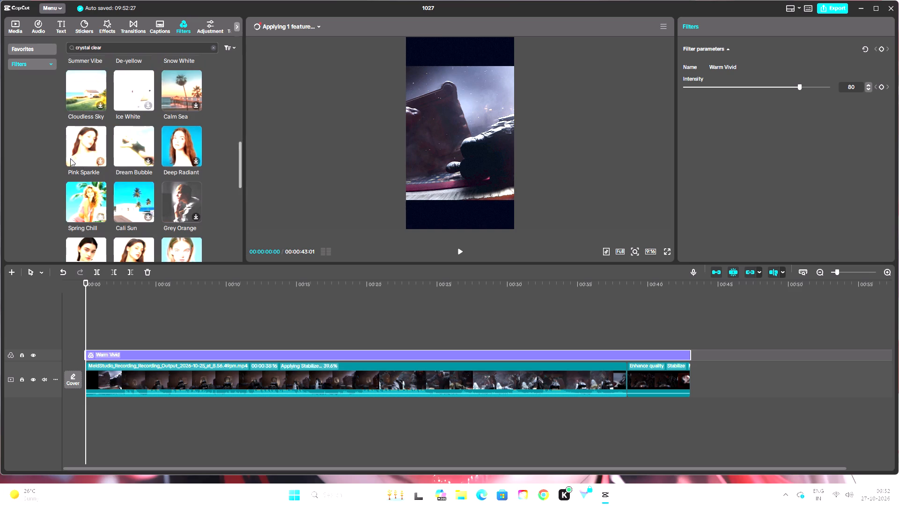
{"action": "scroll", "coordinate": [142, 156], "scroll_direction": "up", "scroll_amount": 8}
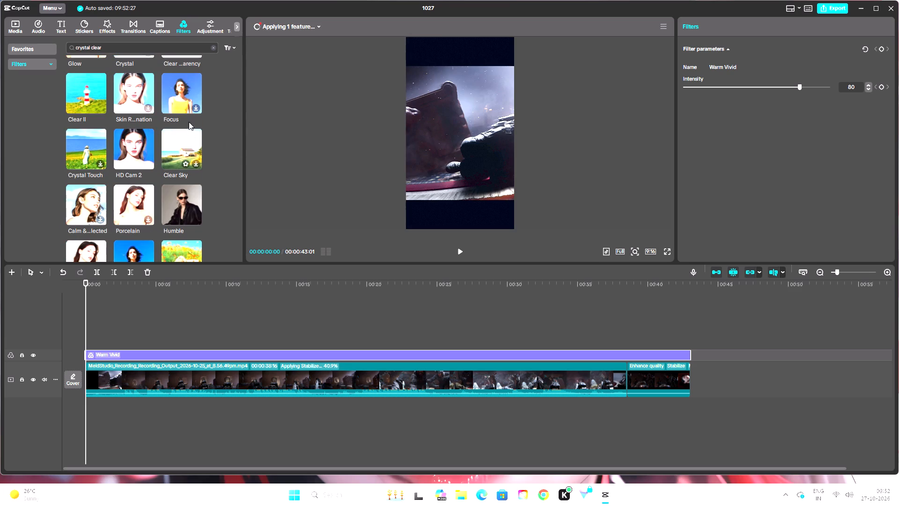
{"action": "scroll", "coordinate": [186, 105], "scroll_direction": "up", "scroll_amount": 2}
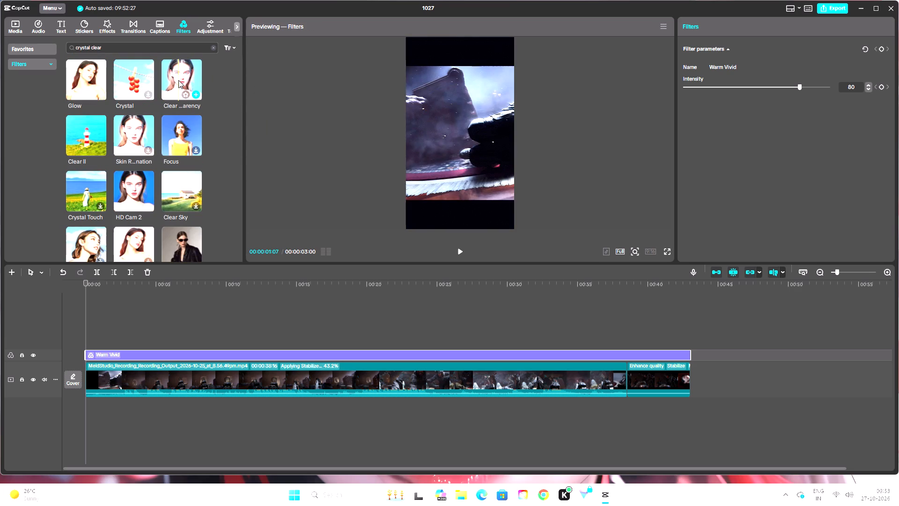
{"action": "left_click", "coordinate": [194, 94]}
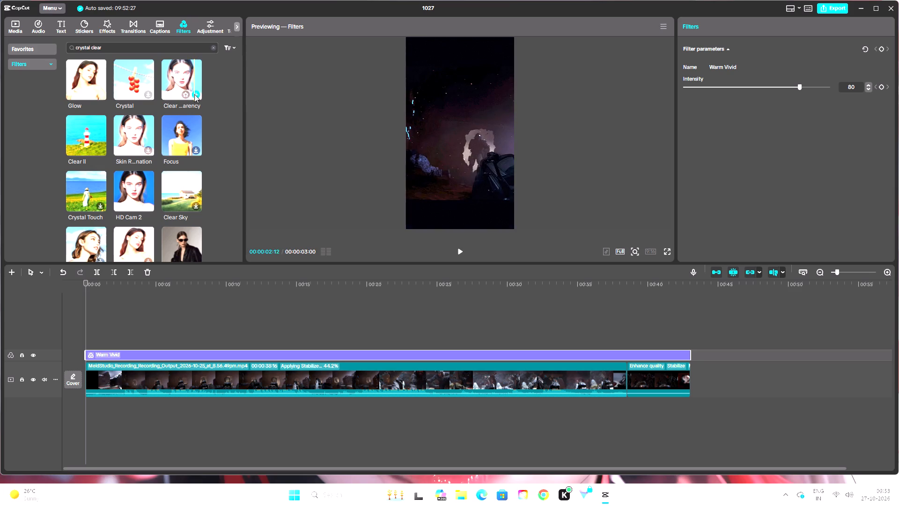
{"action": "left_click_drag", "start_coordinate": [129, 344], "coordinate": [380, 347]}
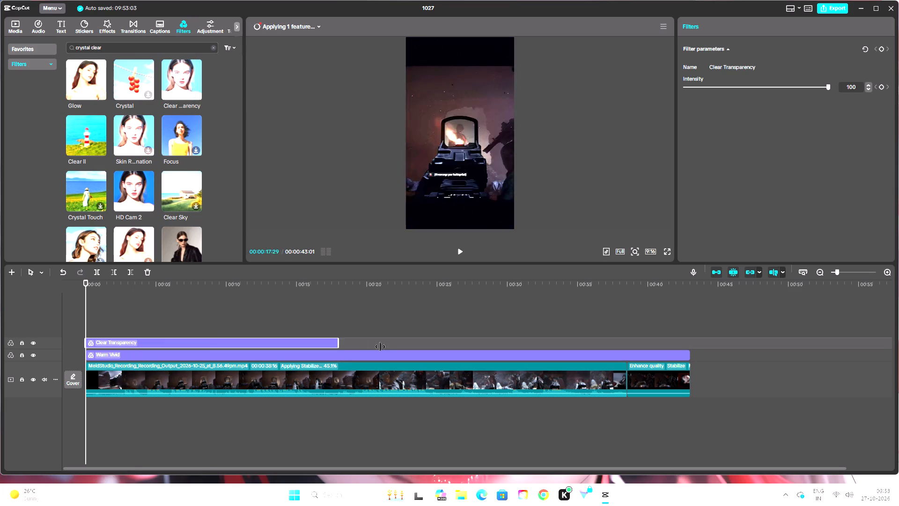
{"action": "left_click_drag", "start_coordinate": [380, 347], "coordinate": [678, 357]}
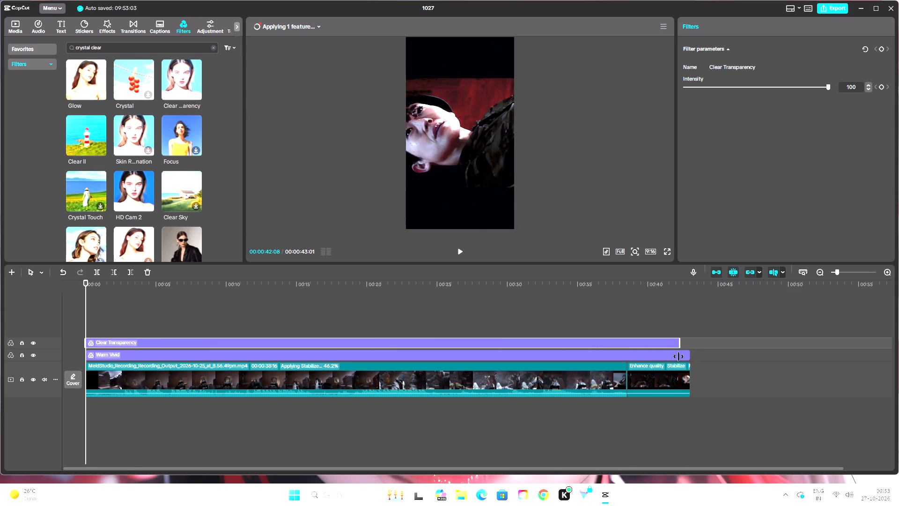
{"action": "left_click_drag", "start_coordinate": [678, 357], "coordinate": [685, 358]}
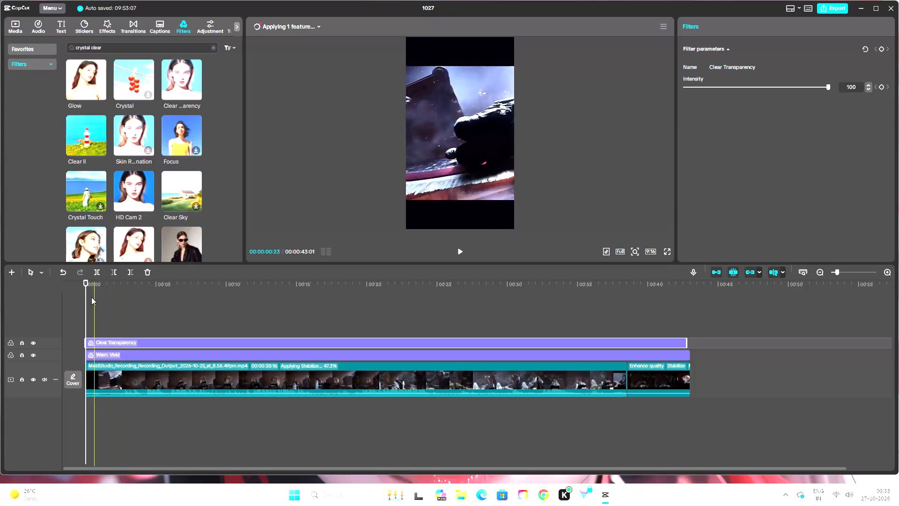
Compare the Clear Transparency and Warm Vivid filters at 00:00:41:01 by hiding and unhiding their tracks.
{"action": "left_click_drag", "start_coordinate": [83, 283], "coordinate": [641, 354]}
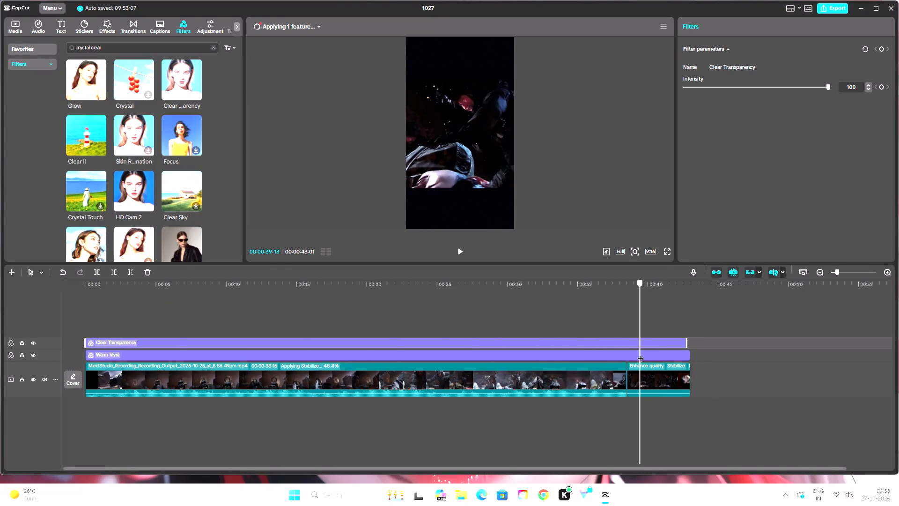
{"action": "left_click_drag", "start_coordinate": [641, 354], "coordinate": [664, 360]}
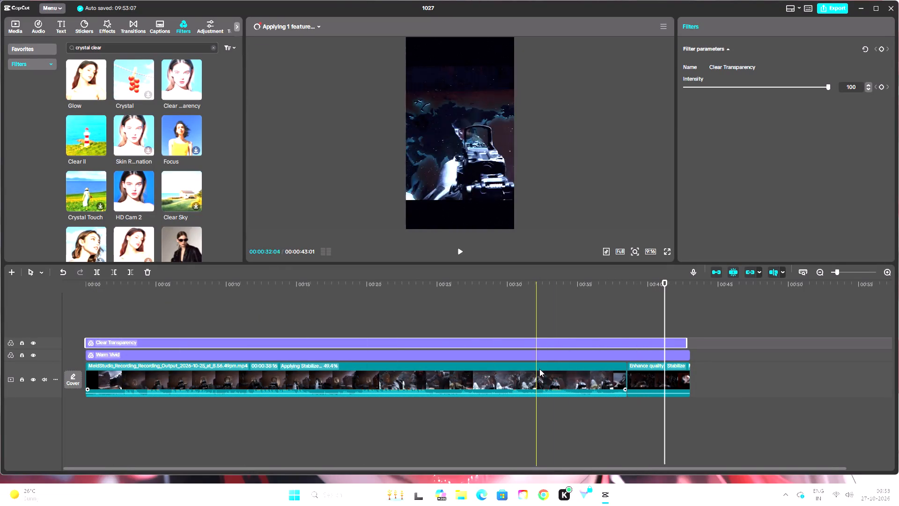
{"action": "left_click", "coordinate": [662, 285]}
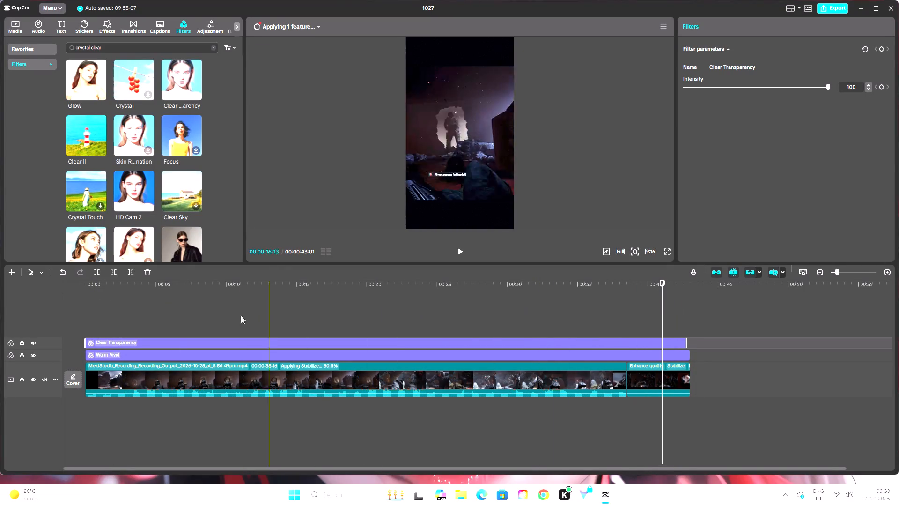
{"action": "left_click", "coordinate": [32, 345]}
{"action": "left_click", "coordinate": [32, 345]}
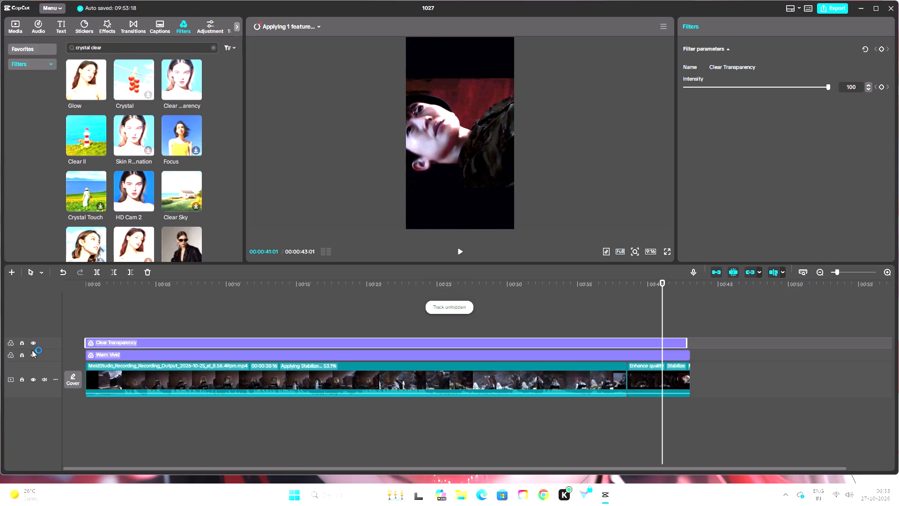
{"action": "left_click", "coordinate": [32, 356]}
{"action": "left_click", "coordinate": [32, 356]}
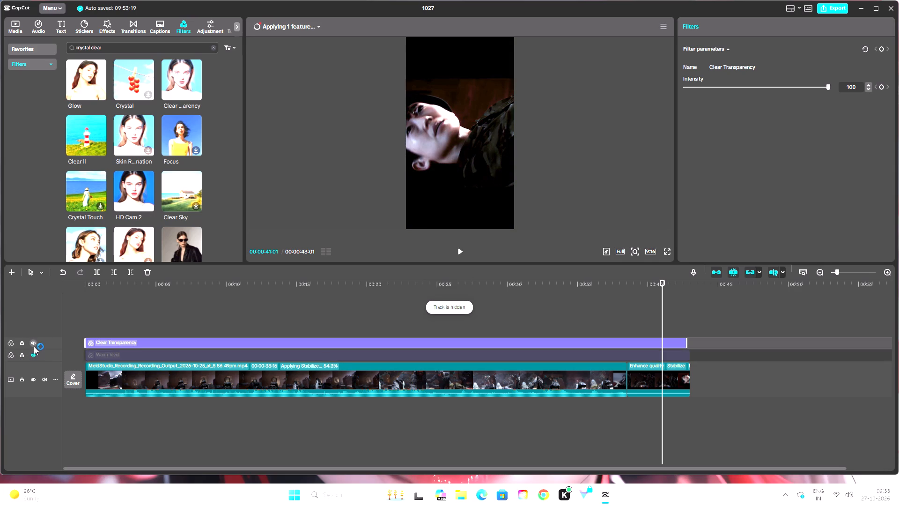
{"action": "left_click", "coordinate": [34, 345]}
{"action": "left_click", "coordinate": [34, 345]}
{"action": "left_click", "coordinate": [35, 353]}
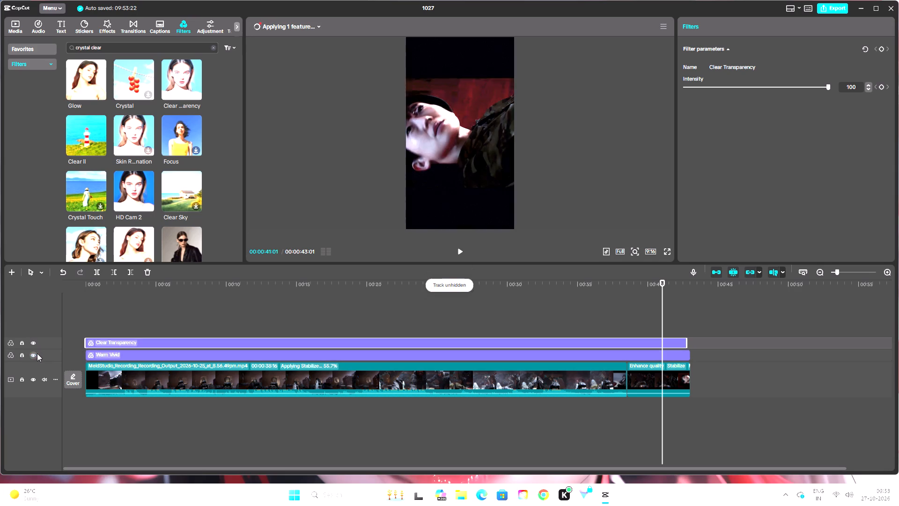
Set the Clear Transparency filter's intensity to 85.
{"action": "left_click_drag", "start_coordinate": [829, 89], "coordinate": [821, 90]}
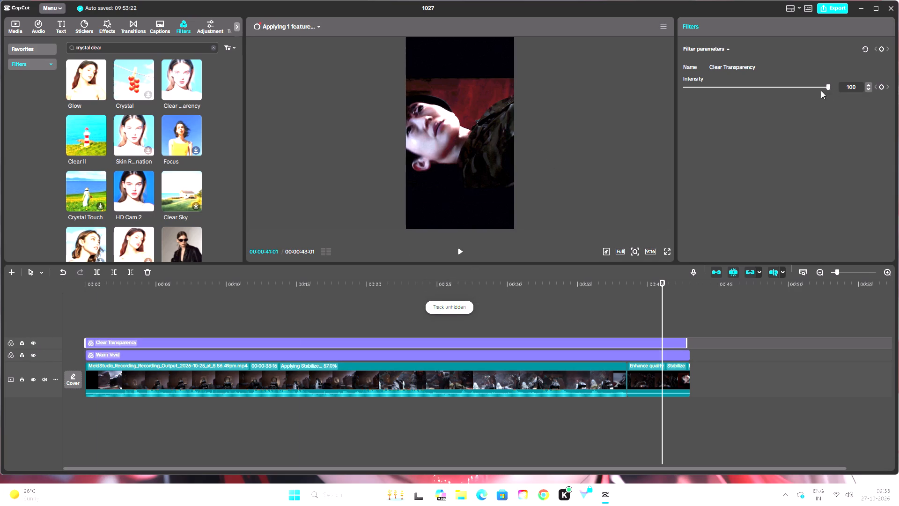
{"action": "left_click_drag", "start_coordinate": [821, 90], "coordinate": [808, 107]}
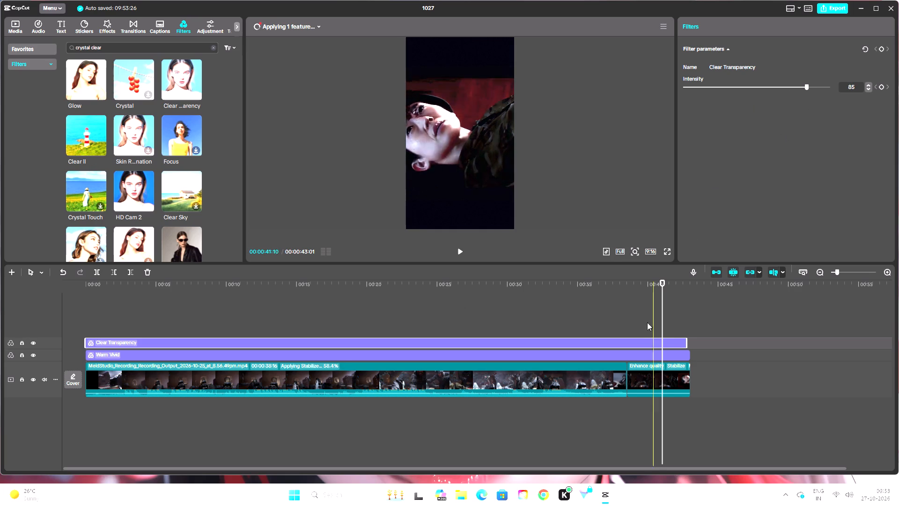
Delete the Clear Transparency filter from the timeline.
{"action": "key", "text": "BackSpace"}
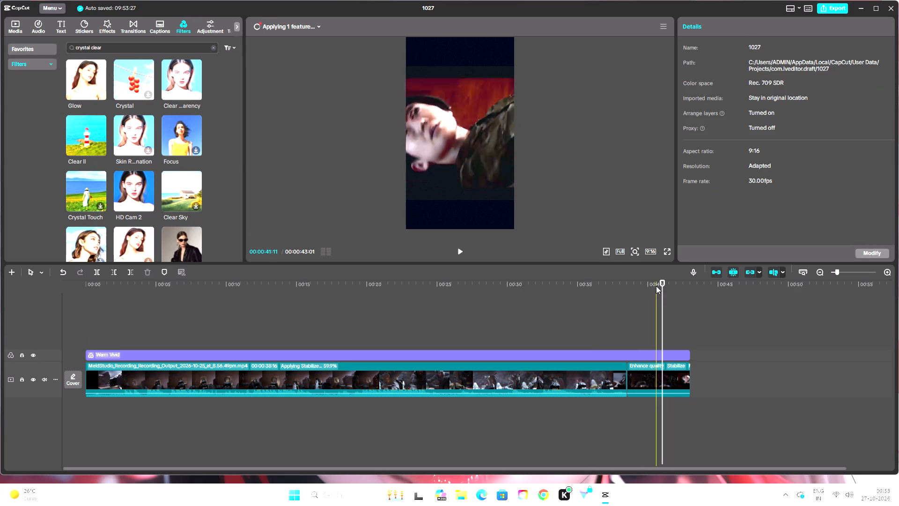
Add the Glow filter at the timeline start above Warm Vivid and extend it to the end of the video.
{"action": "left_click_drag", "start_coordinate": [663, 284], "coordinate": [22, 299]}
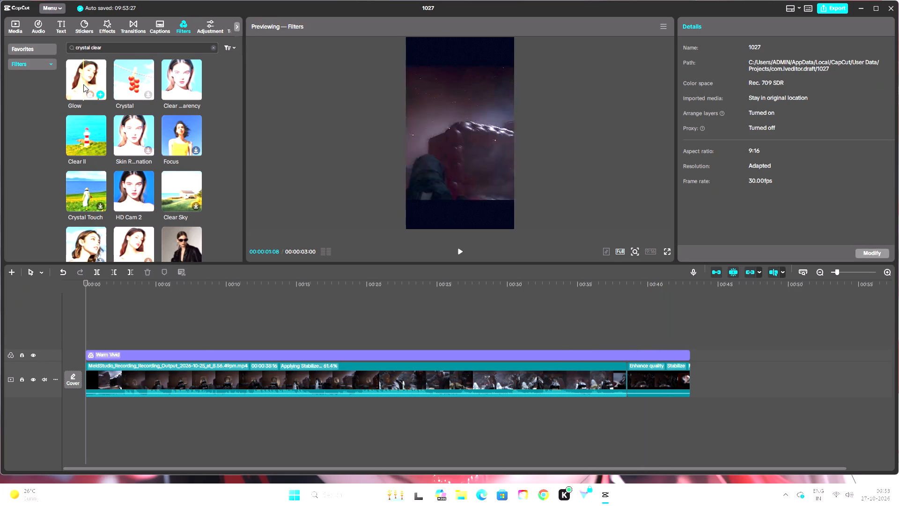
{"action": "left_click", "coordinate": [99, 92]}
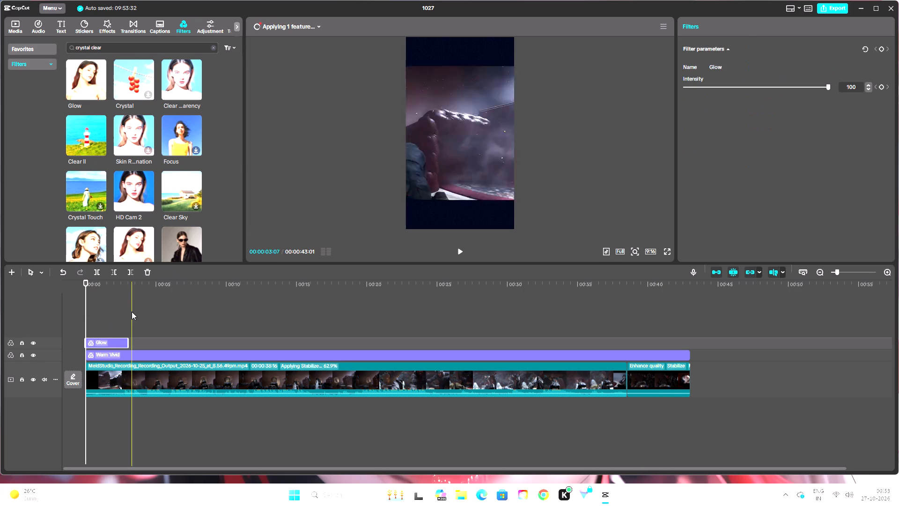
{"action": "left_click_drag", "start_coordinate": [127, 342], "coordinate": [671, 354]}
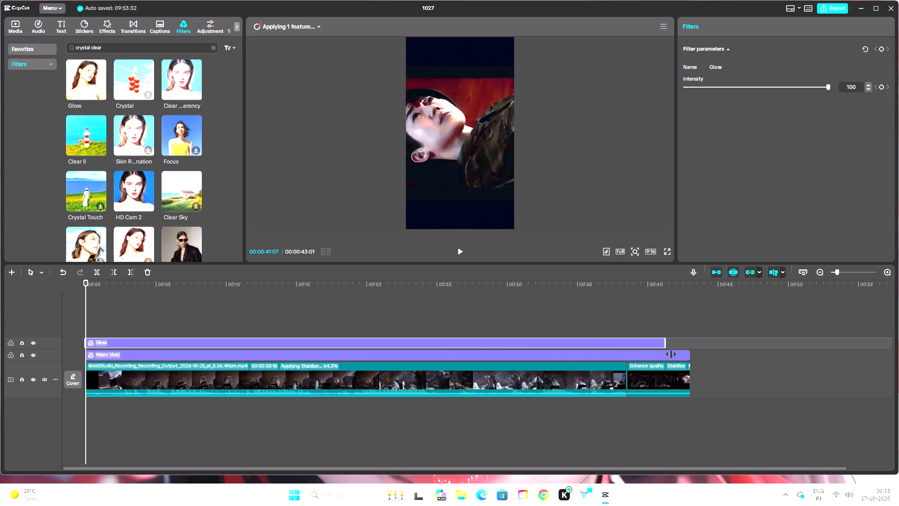
{"action": "left_click_drag", "start_coordinate": [671, 354], "coordinate": [690, 364]}
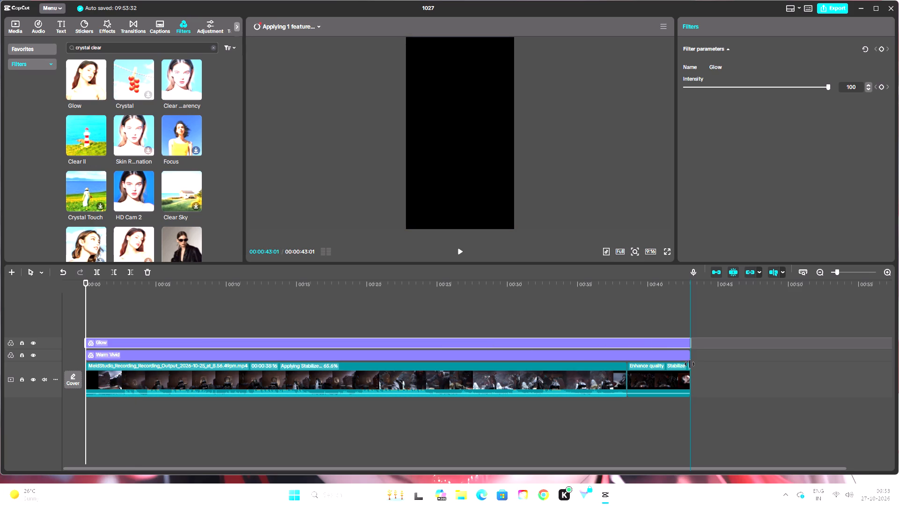
{"action": "left_click_drag", "start_coordinate": [690, 364], "coordinate": [689, 365]}
Reduce the Glow filter's intensity to 55 while previewing the shot at about 00:00:41:15.
{"action": "left_click", "coordinate": [669, 321]}
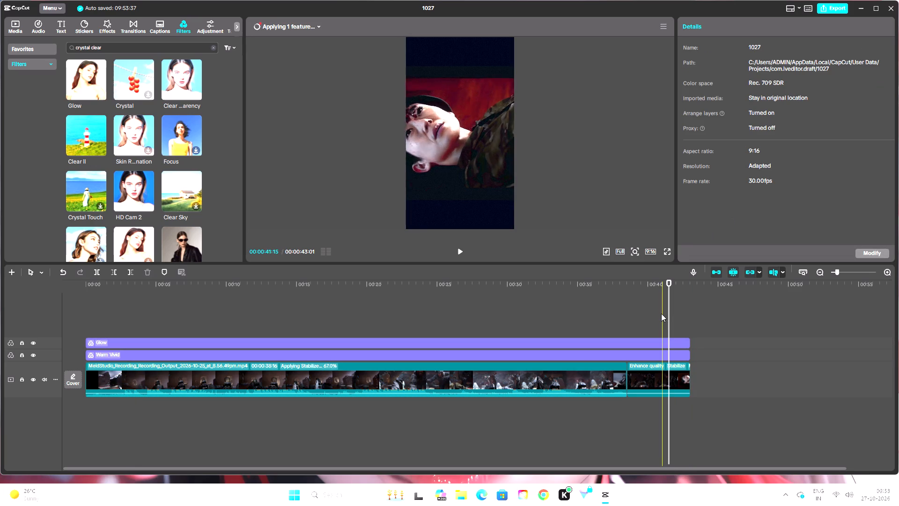
{"action": "left_click", "coordinate": [666, 345]}
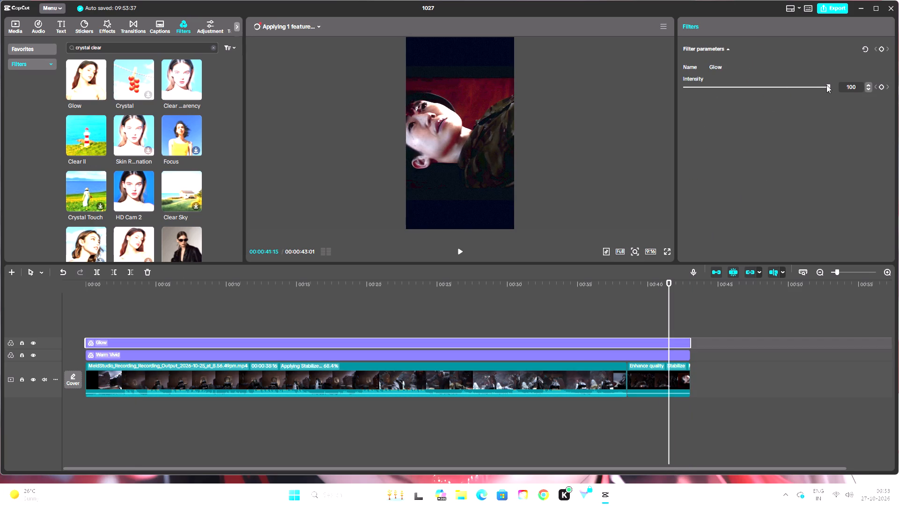
{"action": "left_click_drag", "start_coordinate": [829, 88], "coordinate": [781, 104]}
{"action": "left_click_drag", "start_coordinate": [781, 104], "coordinate": [763, 113]}
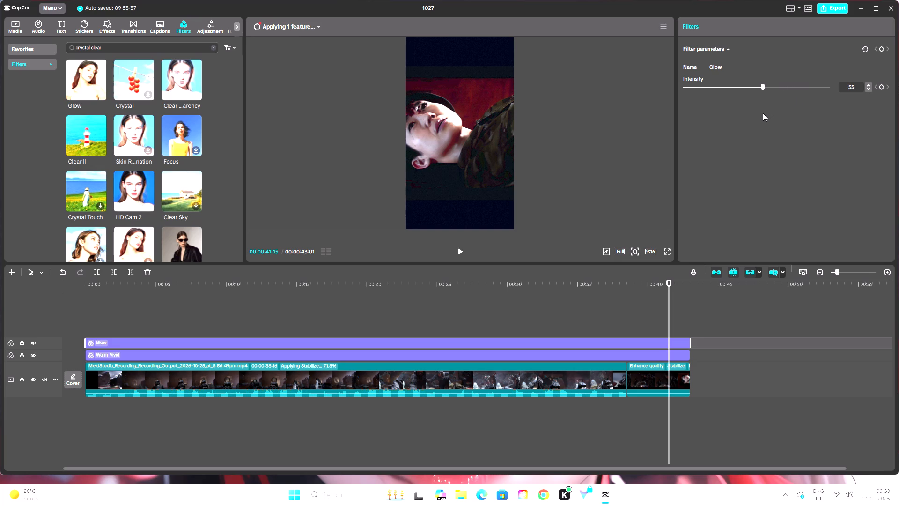
Finish setting the Glow filter's intensity at 55.
{"action": "left_click_drag", "start_coordinate": [763, 113], "coordinate": [765, 114]}
Return to the start of the timeline and look through more of the "crystal clear" filter results.
{"action": "left_click_drag", "start_coordinate": [670, 281], "coordinate": [61, 271]}
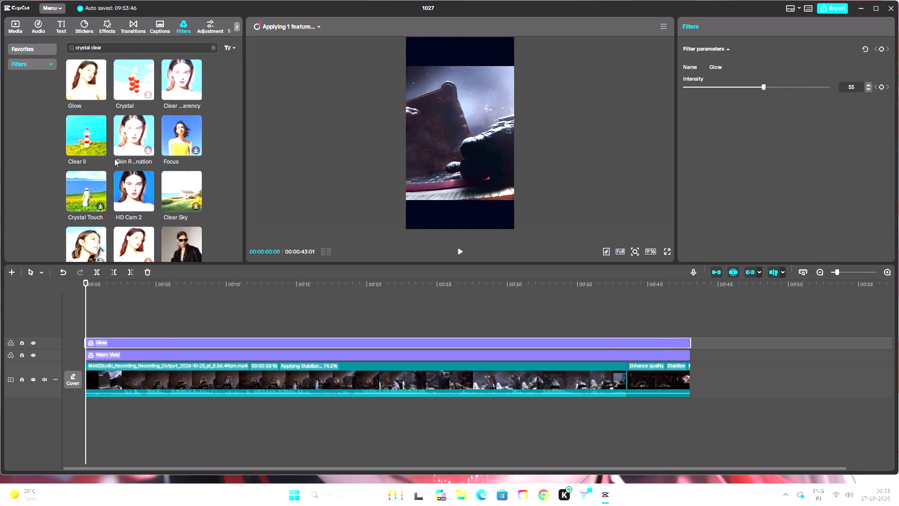
{"action": "scroll", "coordinate": [109, 124], "scroll_direction": "down", "scroll_amount": 3}
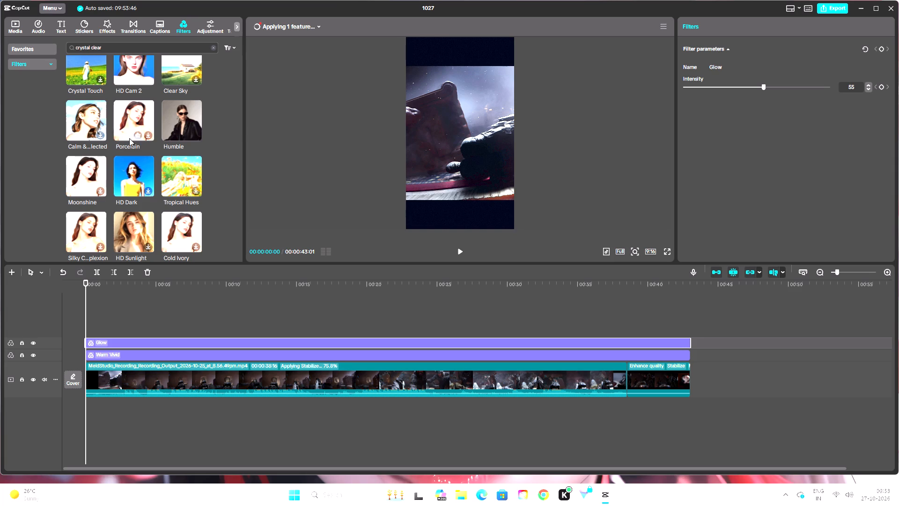
{"action": "scroll", "coordinate": [139, 137], "scroll_direction": "down", "scroll_amount": 2}
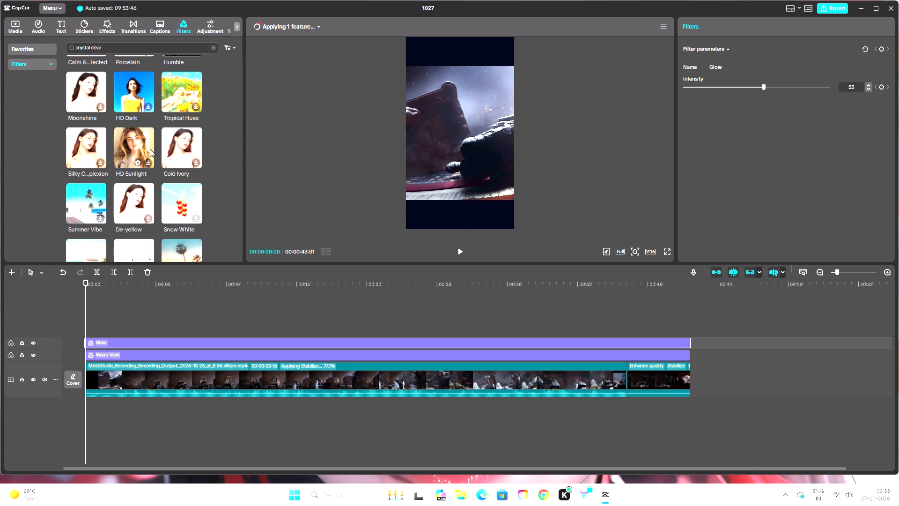
{"action": "scroll", "coordinate": [150, 149], "scroll_direction": "down", "scroll_amount": 1}
{"action": "scroll", "coordinate": [208, 171], "scroll_direction": "down", "scroll_amount": 2}
Search the filters for "clear" and look through the results for another filter to use.
{"action": "left_click", "coordinate": [105, 45]}
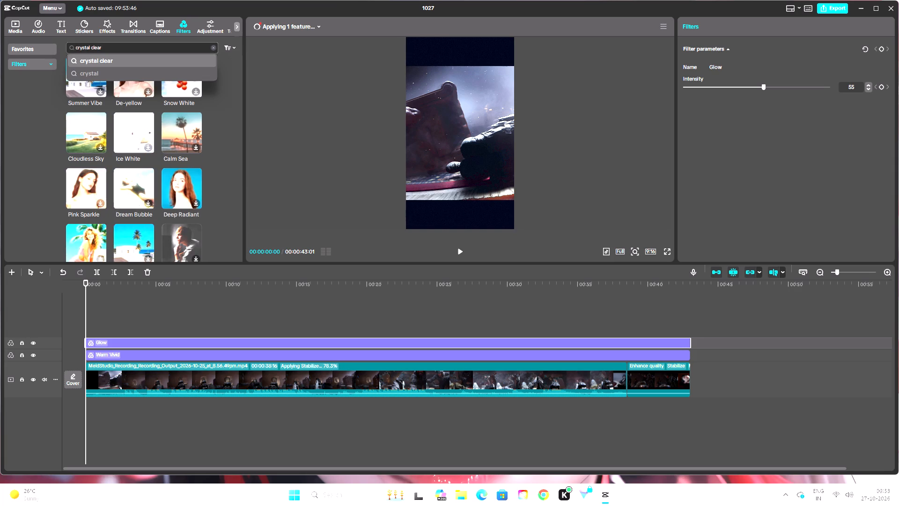
{"action": "key", "text": "BackSpace"}
{"action": "key", "text": "BackSpace"}
{"action": "key", "text": "BackSpace"}
{"action": "key", "text": "BackSpace"}
{"action": "key", "text": "BackSpace"}
{"action": "key", "text": "BackSpace"}
{"action": "key", "text": "BackSpace"}
{"action": "key", "text": "BackSpace"}
{"action": "key", "text": "BackSpace"}
{"action": "key", "text": "BackSpace"}
{"action": "key", "text": "BackSpace"}
{"action": "key", "text": "BackSpace"}
{"action": "key", "text": "BackSpace"}
{"action": "key", "text": "BackSpace"}
{"action": "key", "text": "BackSpace"}
{"action": "key", "text": "BackSpace"}
{"action": "key", "text": "BackSpace"}
{"action": "key", "text": "BackSpace"}
{"action": "key", "text": "BackSpace"}
{"action": "key", "text": "BackSpace"}
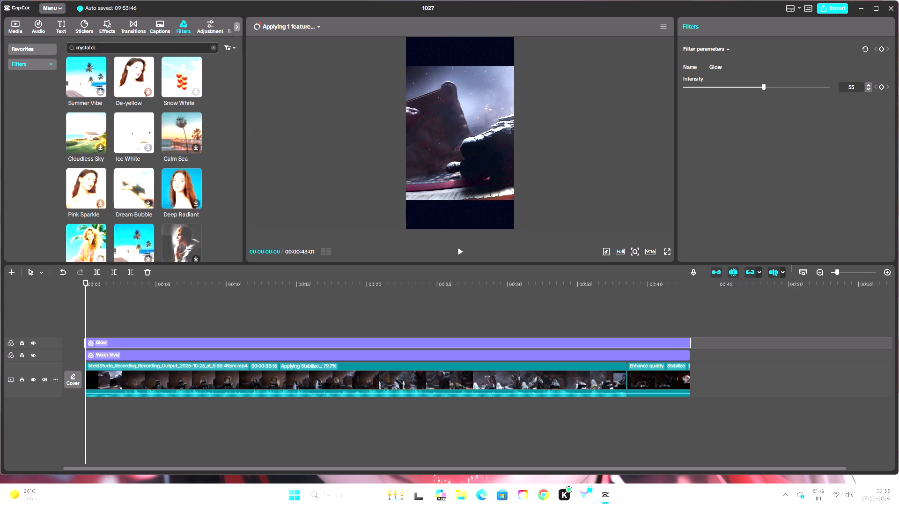
{"action": "type", "text": "clear"}
{"action": "key", "text": "Return"}
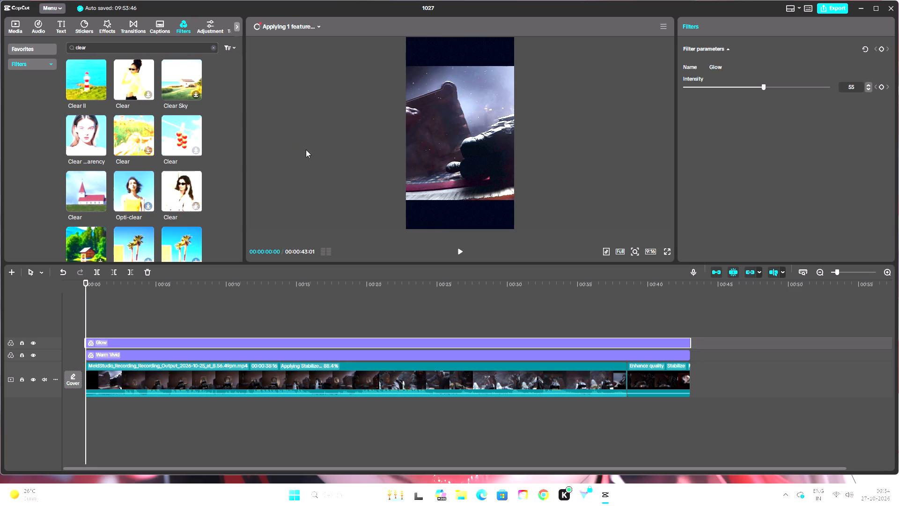
{"action": "scroll", "coordinate": [162, 200], "scroll_direction": "down", "scroll_amount": 2}
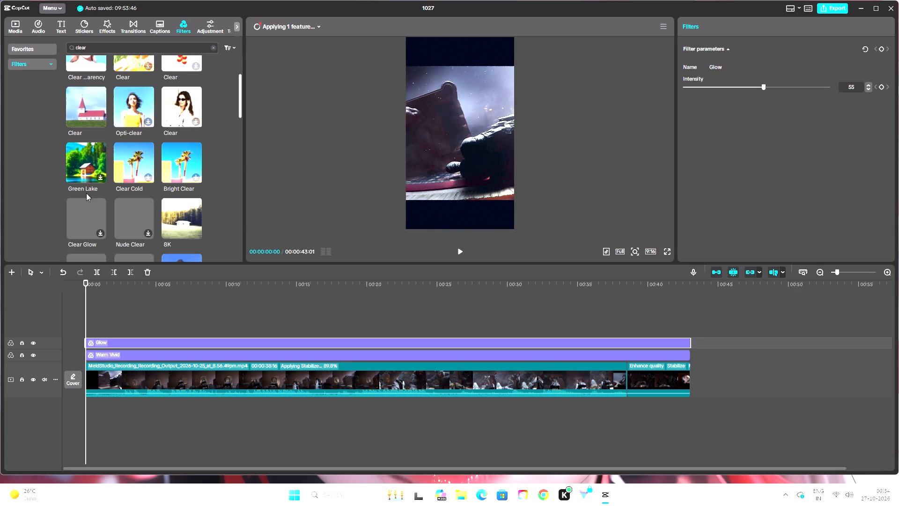
{"action": "scroll", "coordinate": [108, 182], "scroll_direction": "down", "scroll_amount": 2}
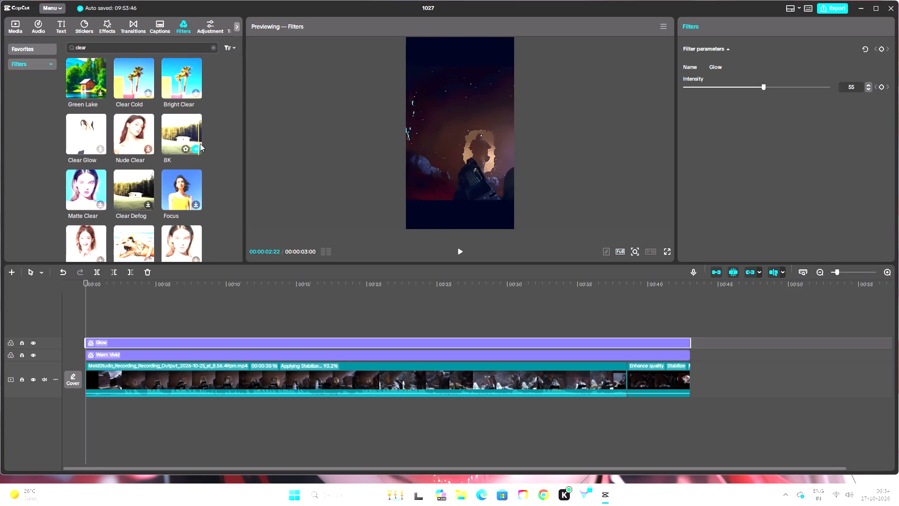
{"action": "scroll", "coordinate": [189, 171], "scroll_direction": "down", "scroll_amount": 2}
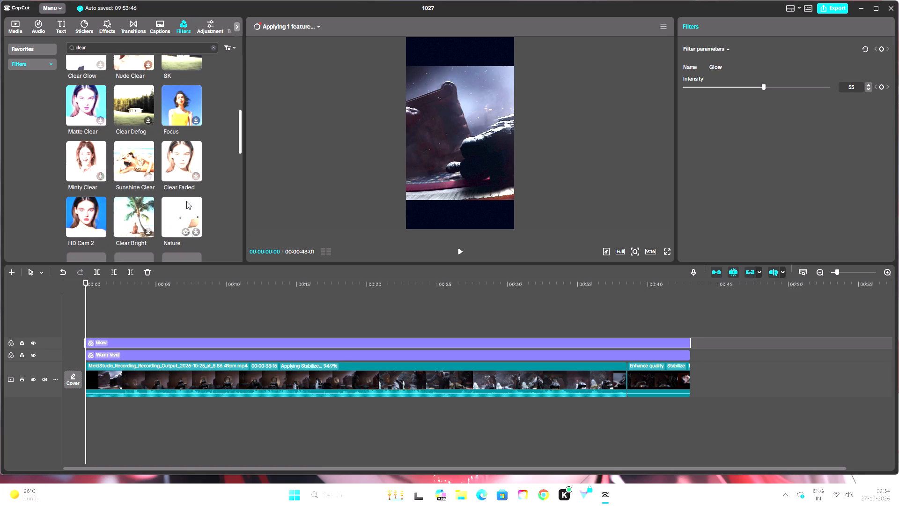
{"action": "scroll", "coordinate": [125, 181], "scroll_direction": "down", "scroll_amount": 3}
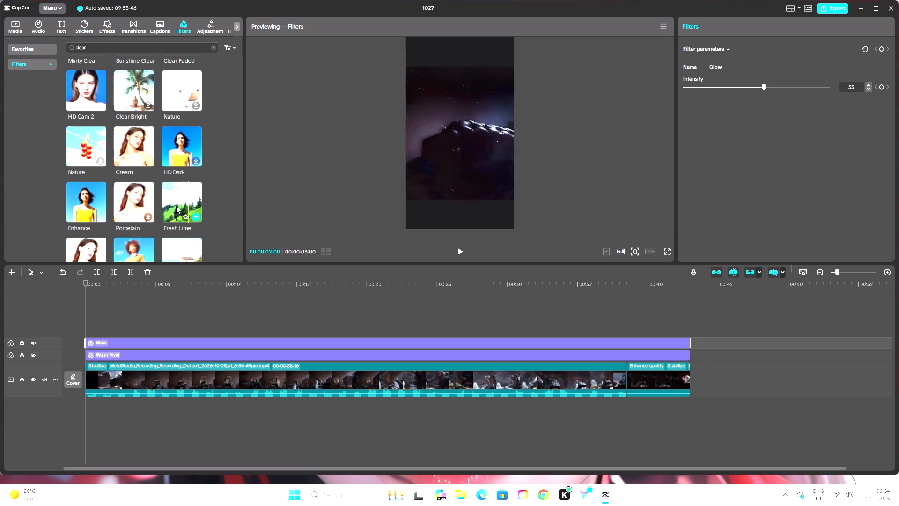
{"action": "scroll", "coordinate": [126, 168], "scroll_direction": "down", "scroll_amount": 2}
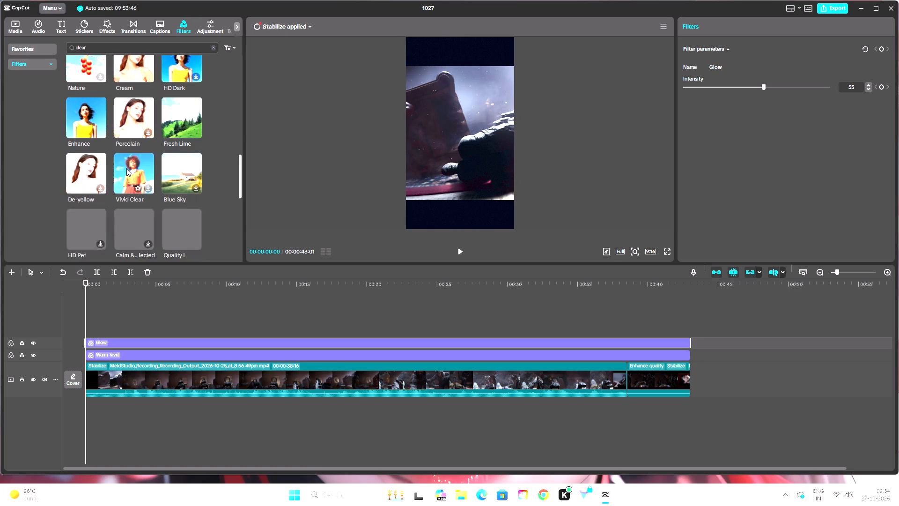
{"action": "scroll", "coordinate": [126, 168], "scroll_direction": "down", "scroll_amount": 3}
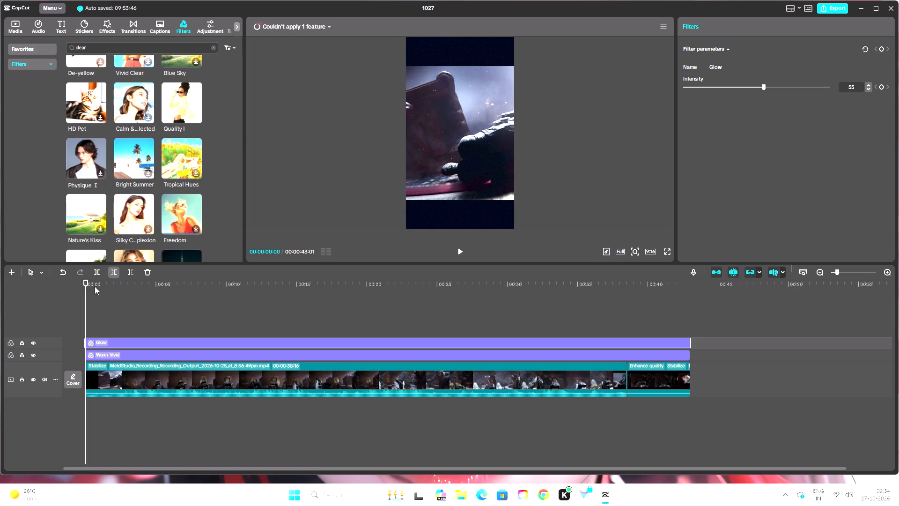
Play the video from the start while hiding and unhiding the Glow and Warm Vivid tracks to compare their effect.
{"action": "left_click_drag", "start_coordinate": [87, 283], "coordinate": [77, 282]}
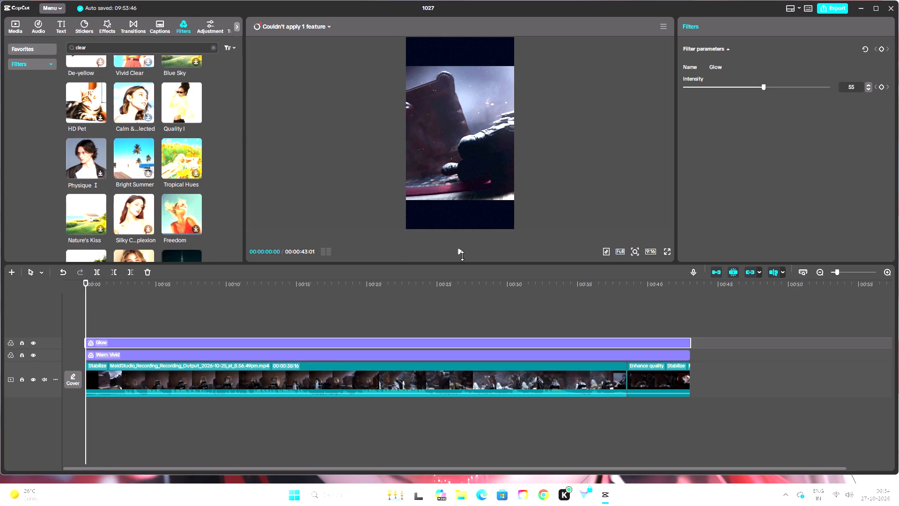
{"action": "left_click", "coordinate": [463, 256]}
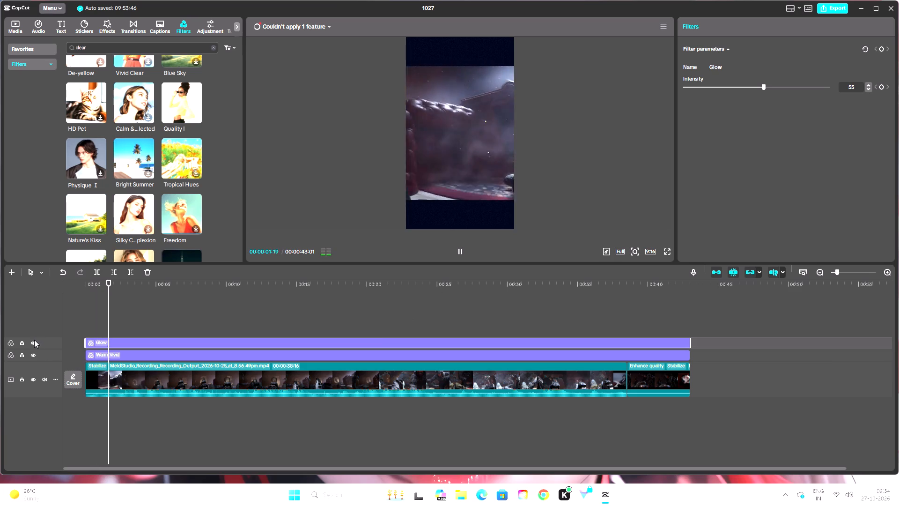
{"action": "left_click", "coordinate": [33, 343]}
{"action": "left_click", "coordinate": [33, 343]}
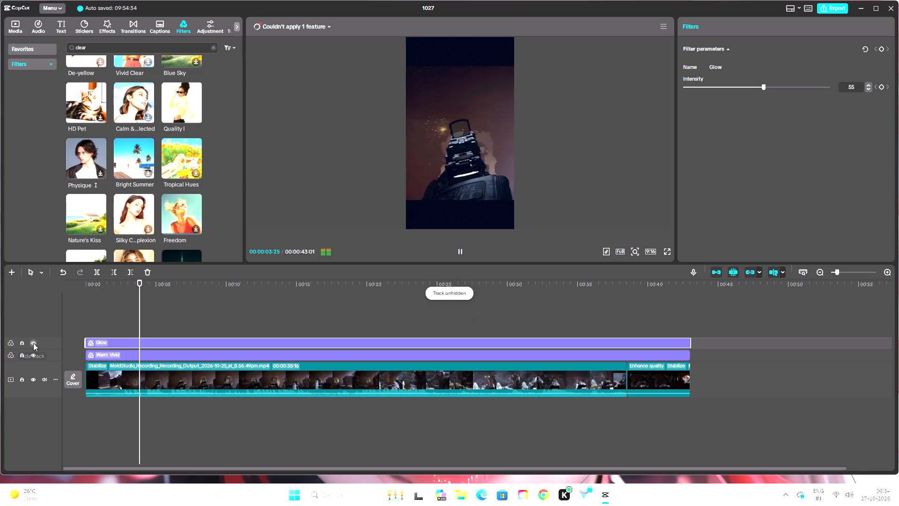
{"action": "left_click", "coordinate": [35, 355]}
{"action": "left_click", "coordinate": [34, 356]}
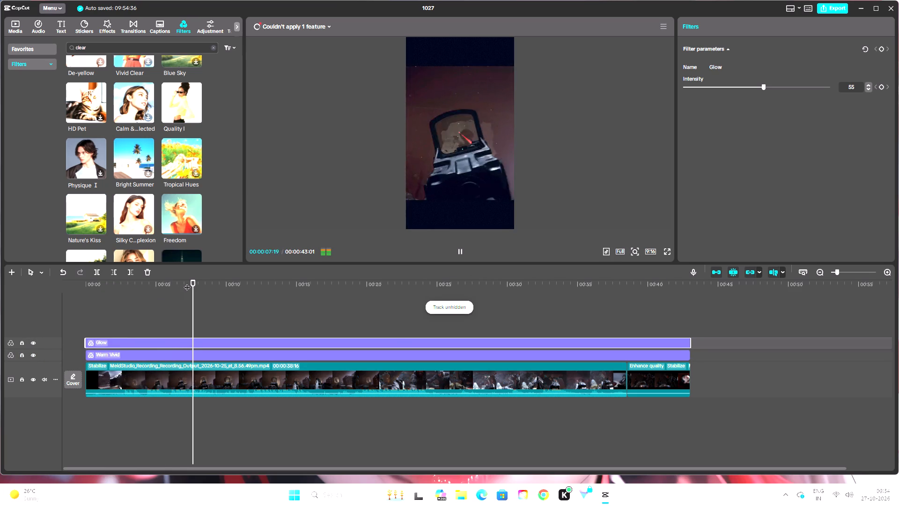
{"action": "left_click_drag", "start_coordinate": [187, 283], "coordinate": [46, 305]}
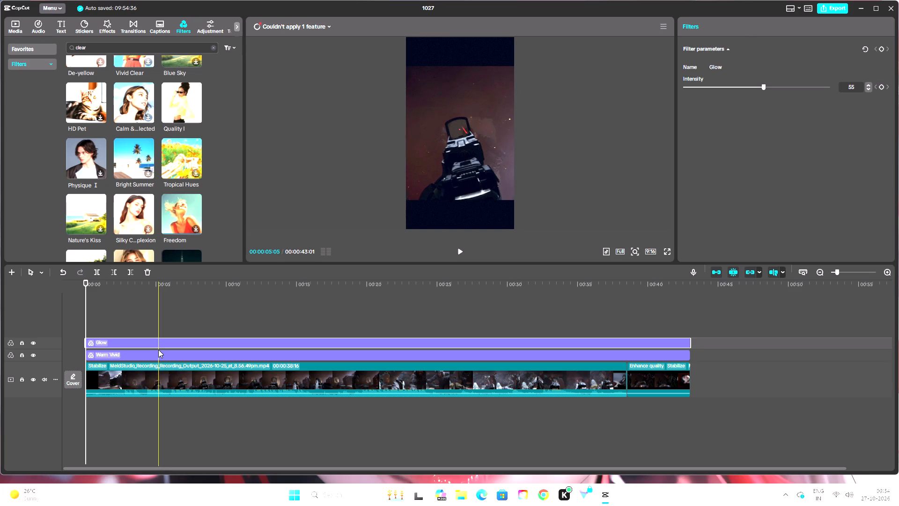
Reduce the Warm Vivid filter's intensity to 55 while previewing the shot at about 00:00:05:05.
{"action": "left_click", "coordinate": [158, 350]}
{"action": "left_click", "coordinate": [163, 358]}
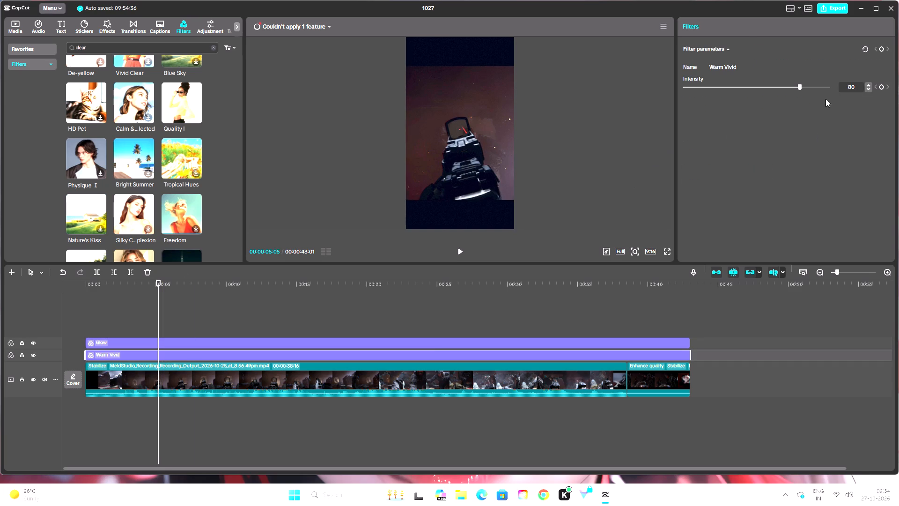
{"action": "left_click_drag", "start_coordinate": [801, 88], "coordinate": [717, 106]}
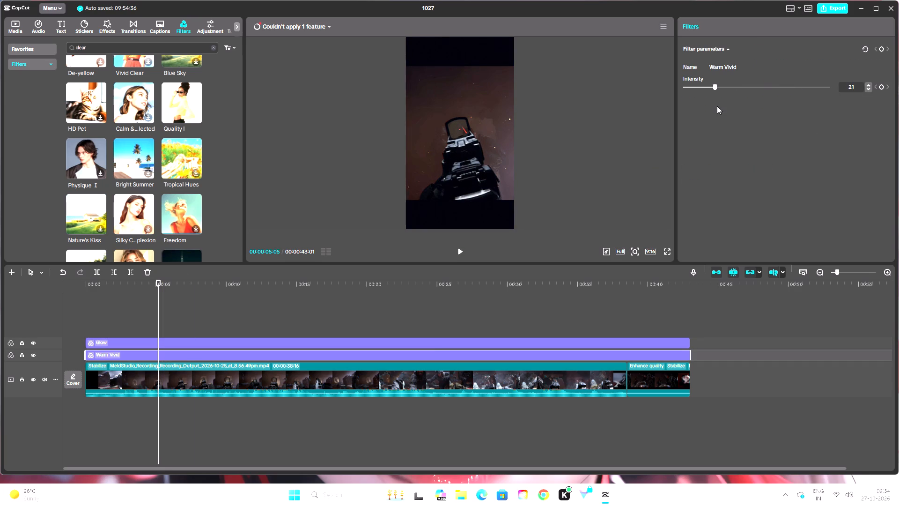
{"action": "left_click_drag", "start_coordinate": [717, 106], "coordinate": [756, 118]}
{"action": "left_click_drag", "start_coordinate": [756, 118], "coordinate": [763, 123]}
{"action": "left_click_drag", "start_coordinate": [763, 123], "coordinate": [764, 123]}
Review the filtered video in full screen, check the shot near 00:00:28, and return to the start of the timeline.
{"action": "left_click", "coordinate": [460, 253]}
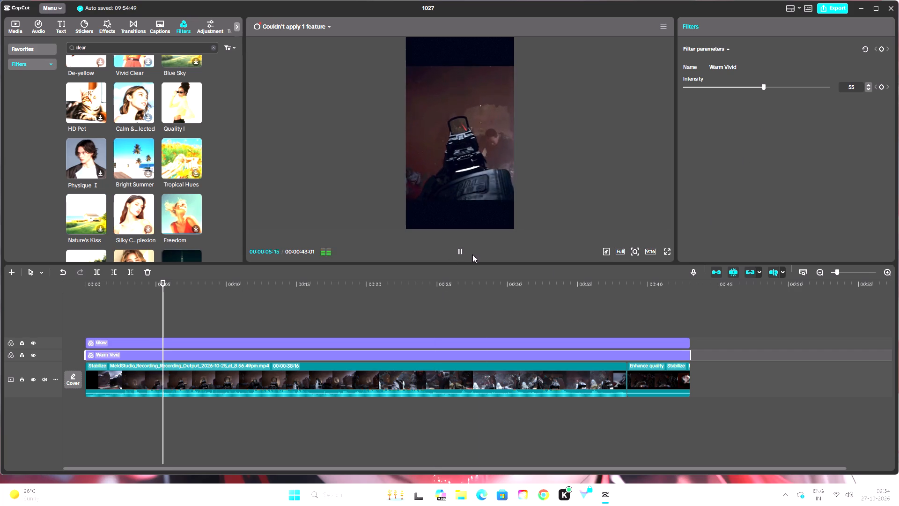
{"action": "left_click", "coordinate": [668, 250]}
{"action": "left_click", "coordinate": [516, 339]}
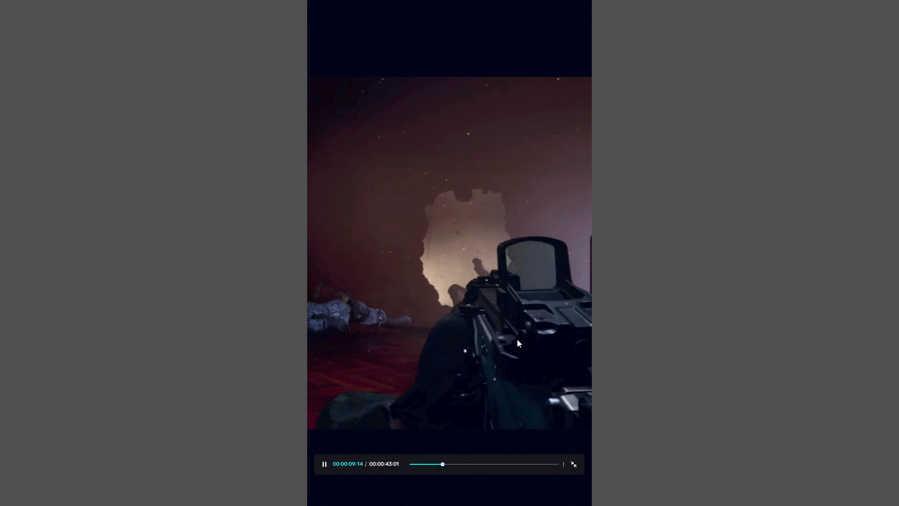
{"action": "left_click", "coordinate": [575, 461]}
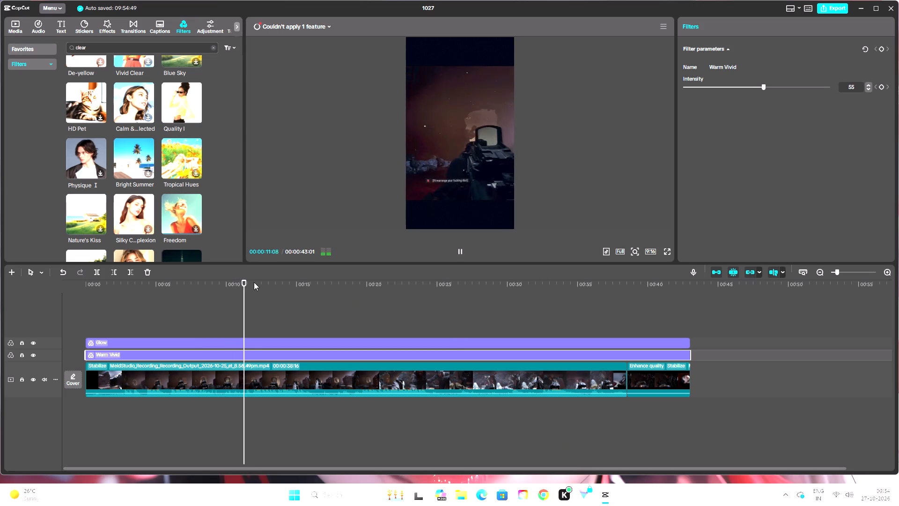
{"action": "left_click_drag", "start_coordinate": [247, 282], "coordinate": [492, 291]}
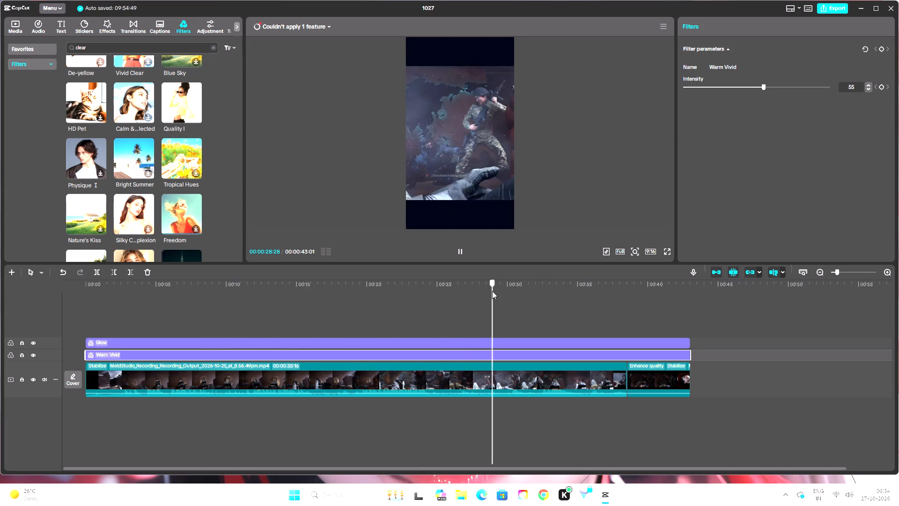
{"action": "left_click_drag", "start_coordinate": [492, 291], "coordinate": [0, 324]}
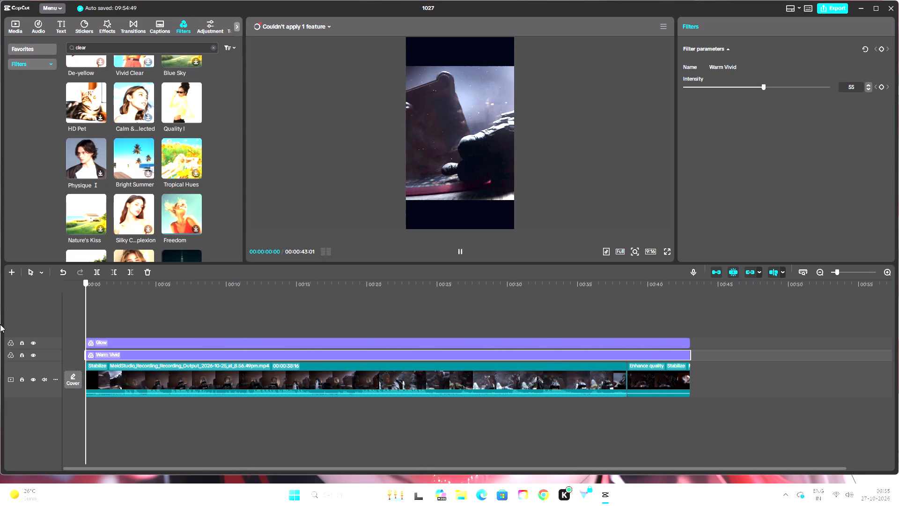
{"action": "left_click_drag", "start_coordinate": [0, 324], "coordinate": [0, 323]}
{"action": "left_click", "coordinate": [167, 302]}
{"action": "left_click_drag", "start_coordinate": [163, 283], "coordinate": [0, 305]}
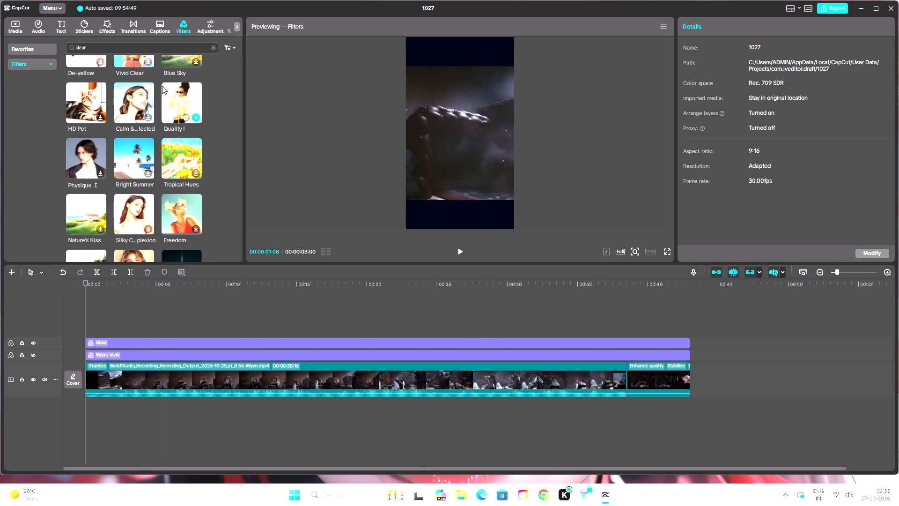
Add a custom adjustment at the timeline start above Glow and extend it to about the end of the video.
{"action": "left_click", "coordinate": [209, 24]}
{"action": "left_click", "coordinate": [101, 77]}
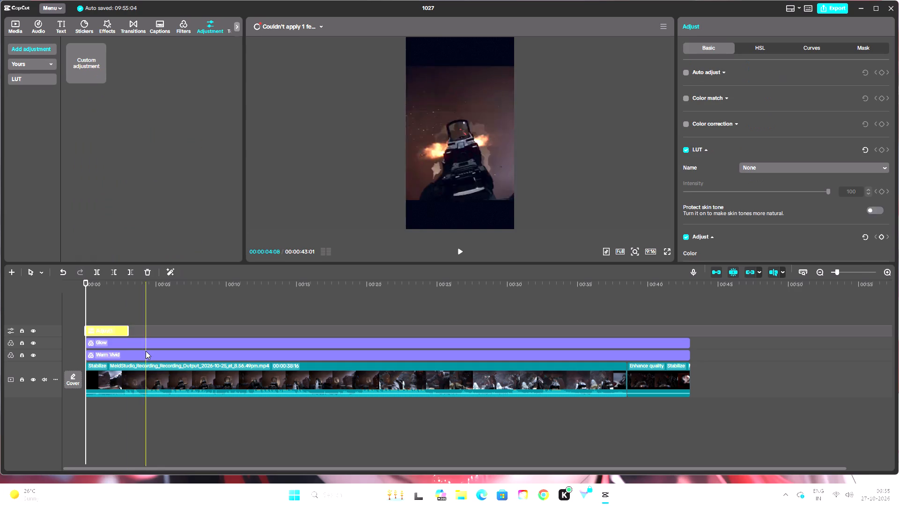
{"action": "left_click_drag", "start_coordinate": [130, 332], "coordinate": [688, 342]}
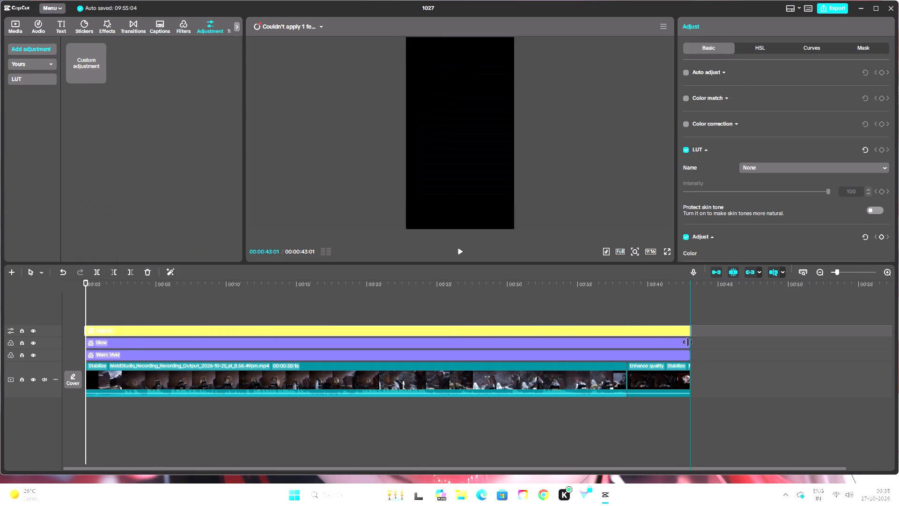
{"action": "left_click_drag", "start_coordinate": [688, 342], "coordinate": [687, 347]}
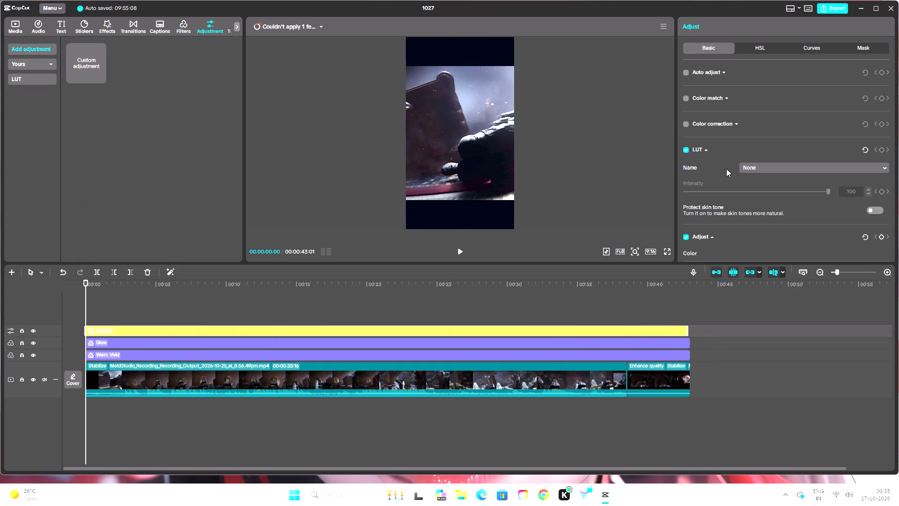
Set the adjustment layer's saturation to 2 and exposure to 5.
{"action": "scroll", "coordinate": [806, 133], "scroll_direction": "down", "scroll_amount": 3}
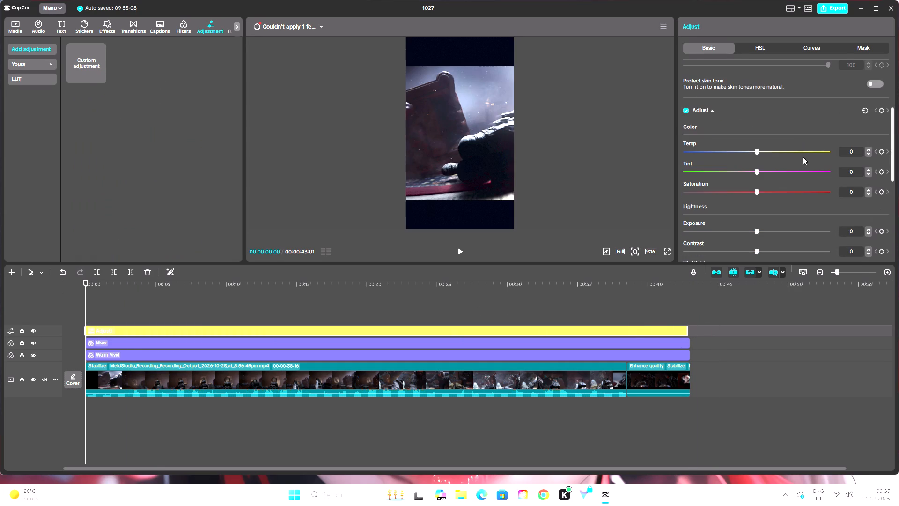
{"action": "double_click", "coordinate": [868, 188]}
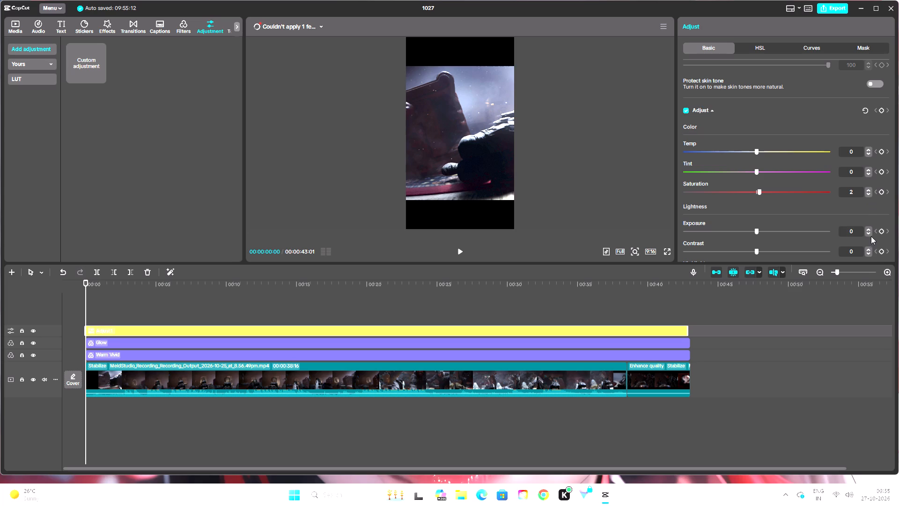
{"action": "triple_click", "coordinate": [869, 230]}
{"action": "double_click", "coordinate": [869, 230]}
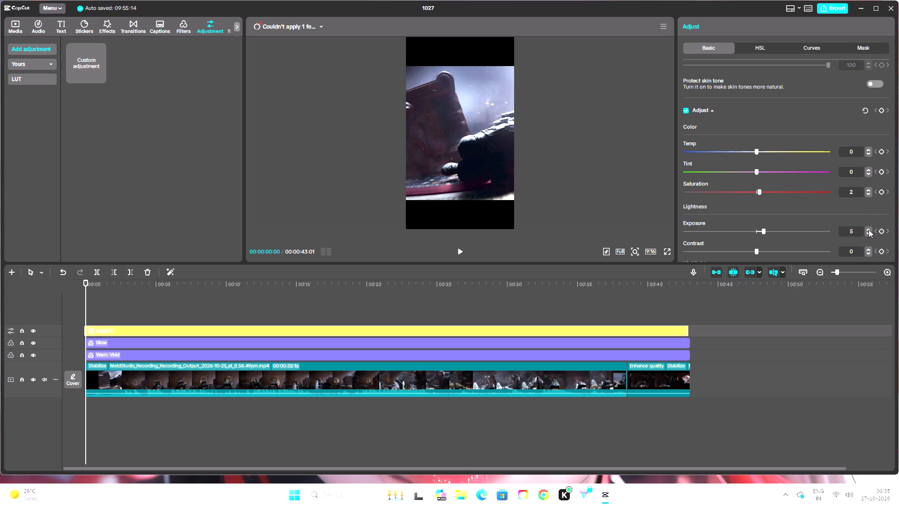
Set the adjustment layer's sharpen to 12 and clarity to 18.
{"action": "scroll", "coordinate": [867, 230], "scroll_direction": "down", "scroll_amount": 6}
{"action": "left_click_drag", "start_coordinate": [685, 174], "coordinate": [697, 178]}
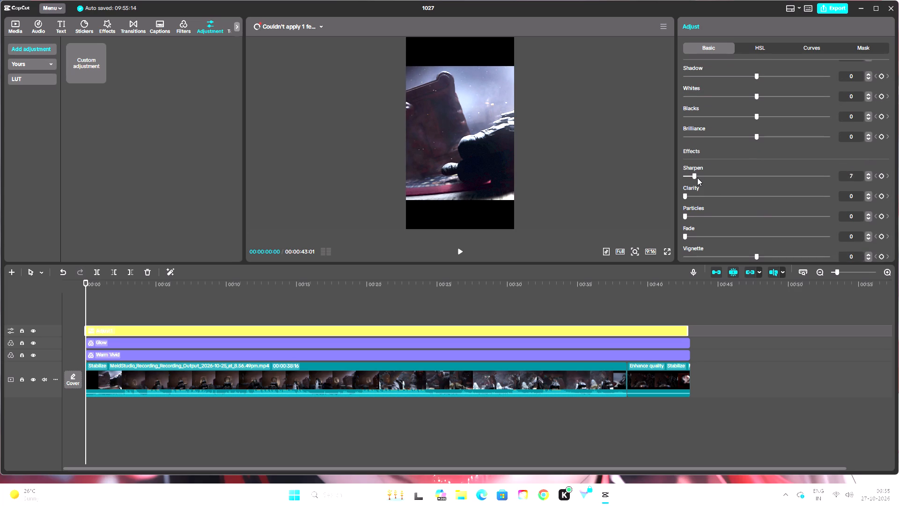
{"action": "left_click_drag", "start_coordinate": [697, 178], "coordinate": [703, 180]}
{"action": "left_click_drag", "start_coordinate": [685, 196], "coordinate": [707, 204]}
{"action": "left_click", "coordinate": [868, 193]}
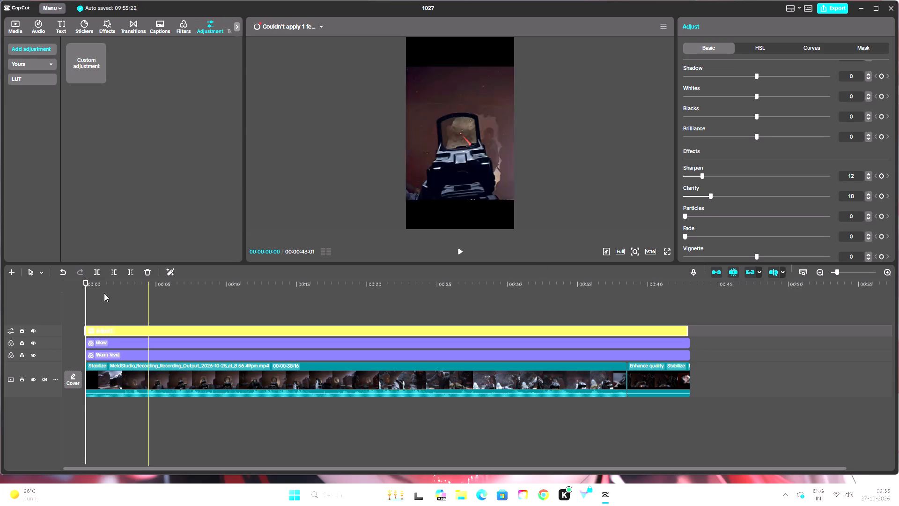
Play the adjusted video from the start in full screen, then leave full screen at about 00:00:16.
{"action": "left_click", "coordinate": [459, 252]}
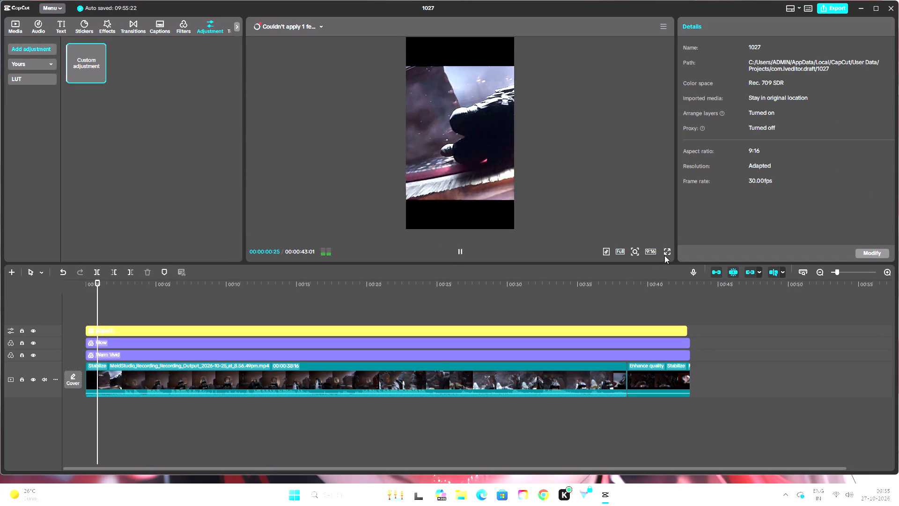
{"action": "left_click", "coordinate": [666, 253]}
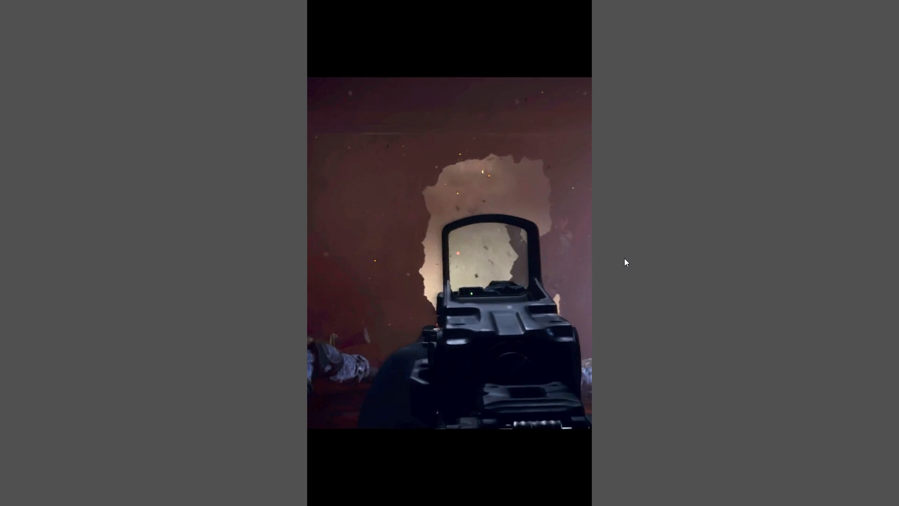
{"action": "left_click", "coordinate": [571, 277]}
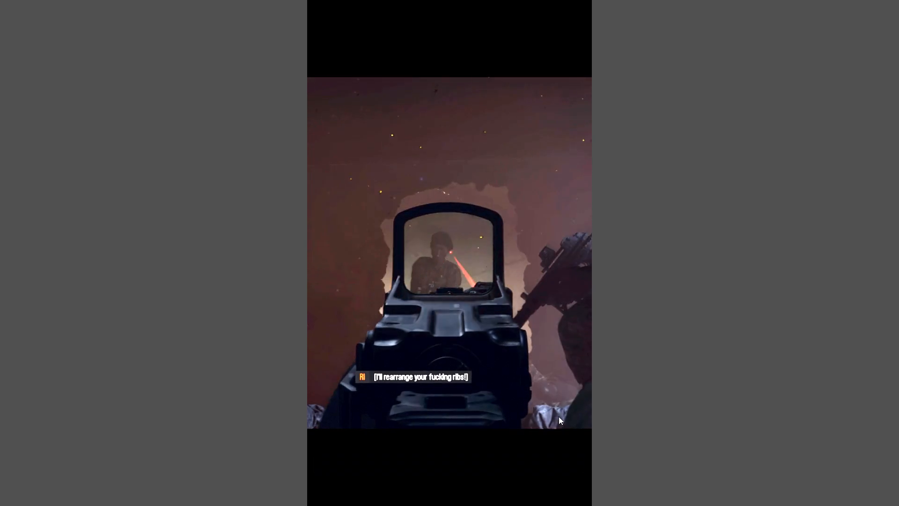
{"action": "left_click", "coordinate": [588, 438]}
{"action": "left_click", "coordinate": [570, 463]}
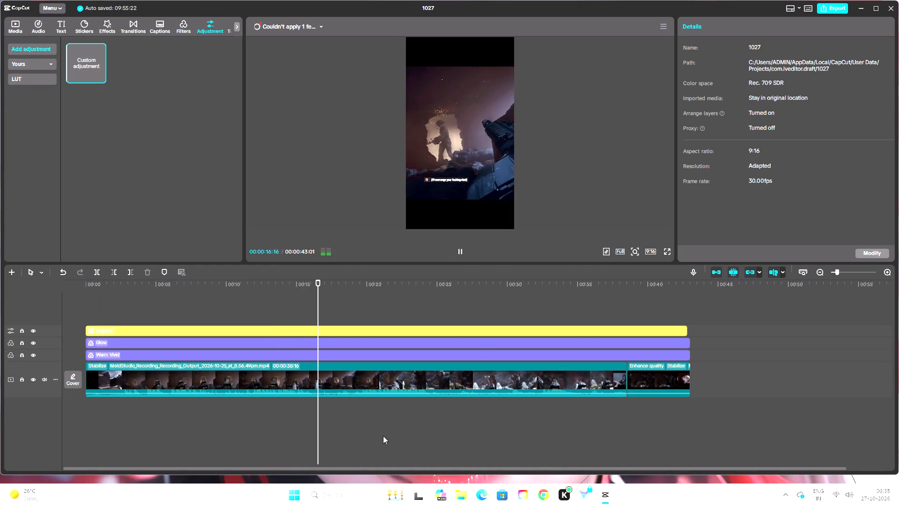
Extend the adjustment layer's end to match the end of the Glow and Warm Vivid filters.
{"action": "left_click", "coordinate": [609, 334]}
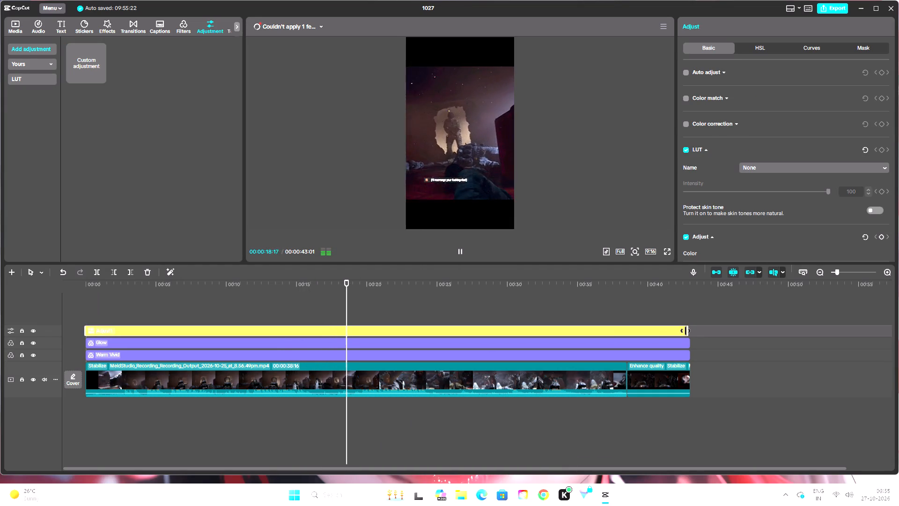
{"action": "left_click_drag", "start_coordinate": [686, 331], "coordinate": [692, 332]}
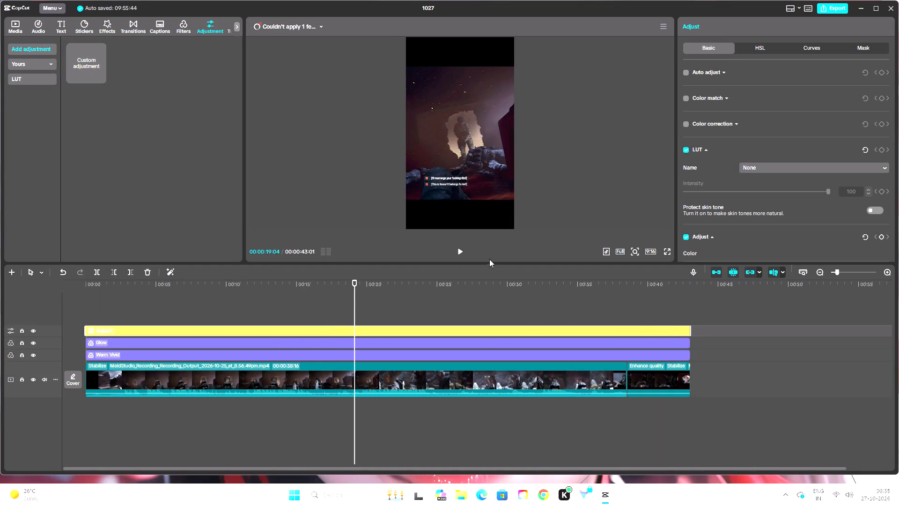
Play the video from about 00:00:30 to 00:00:42:08, comparing the picture with the adjustment layer hidden and shown.
{"action": "left_click_drag", "start_coordinate": [352, 285], "coordinate": [465, 292]}
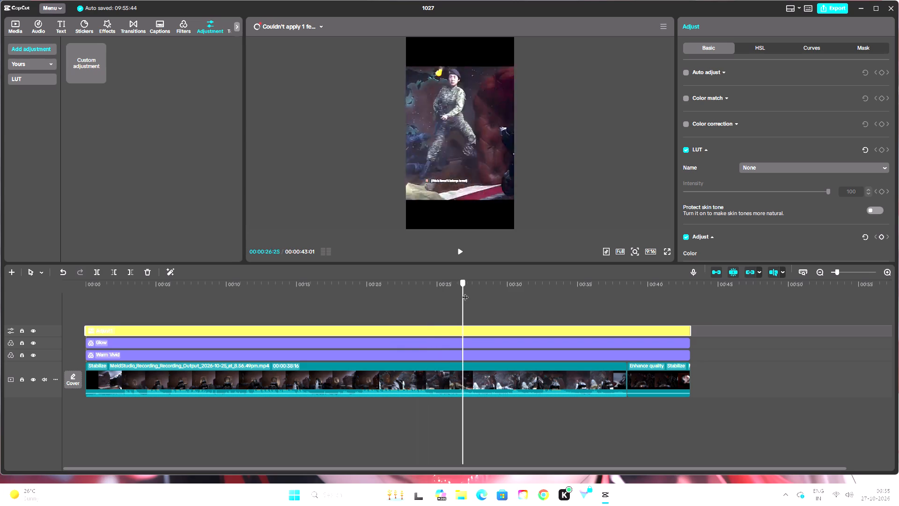
{"action": "left_click_drag", "start_coordinate": [465, 292], "coordinate": [515, 293]}
{"action": "left_click", "coordinate": [456, 256]}
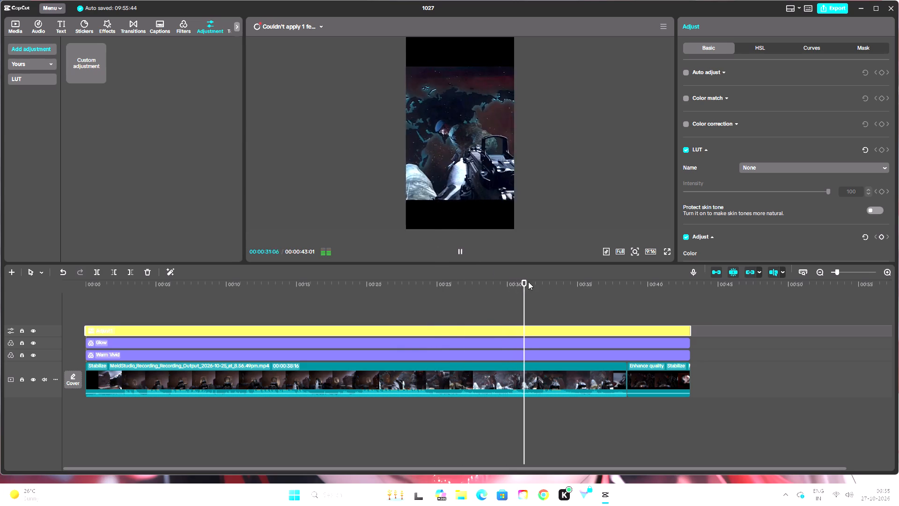
{"action": "left_click", "coordinate": [32, 330]}
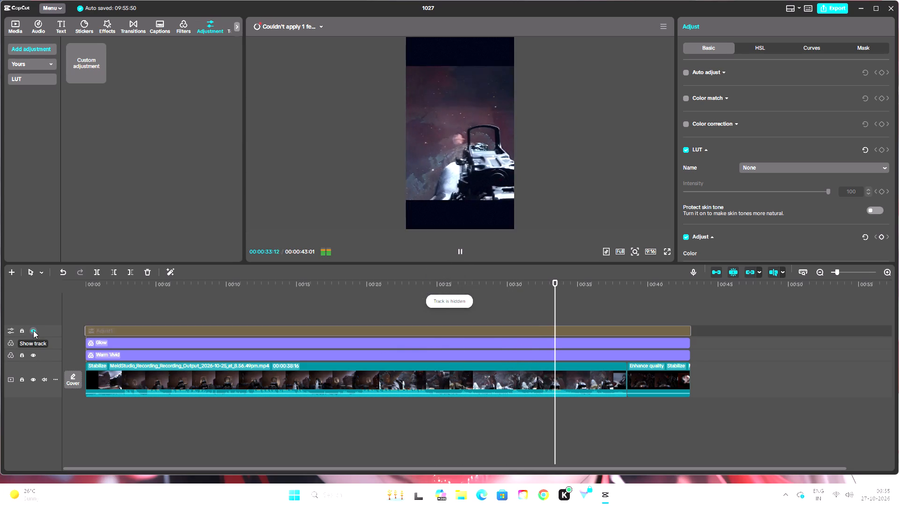
{"action": "left_click", "coordinate": [33, 330]}
{"action": "left_click", "coordinate": [33, 330]}
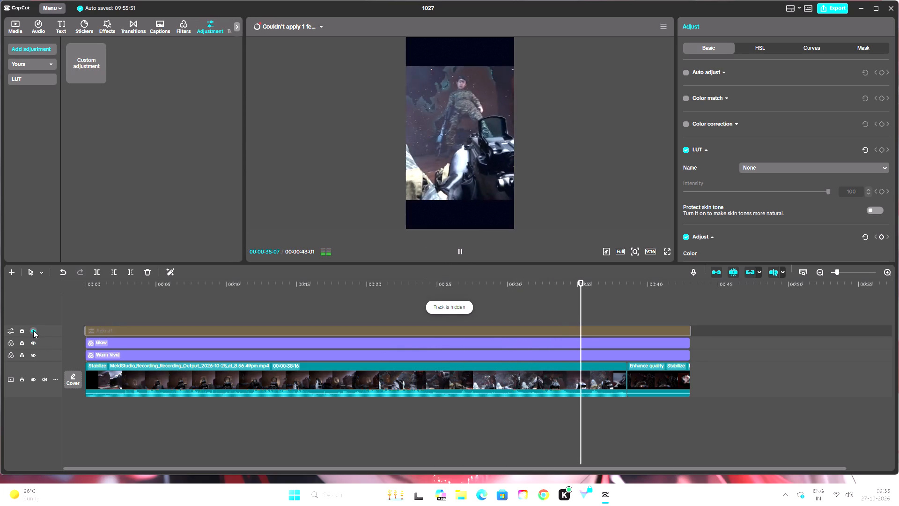
{"action": "left_click", "coordinate": [33, 330]}
{"action": "scroll", "coordinate": [738, 198], "scroll_direction": "up", "scroll_amount": 2}
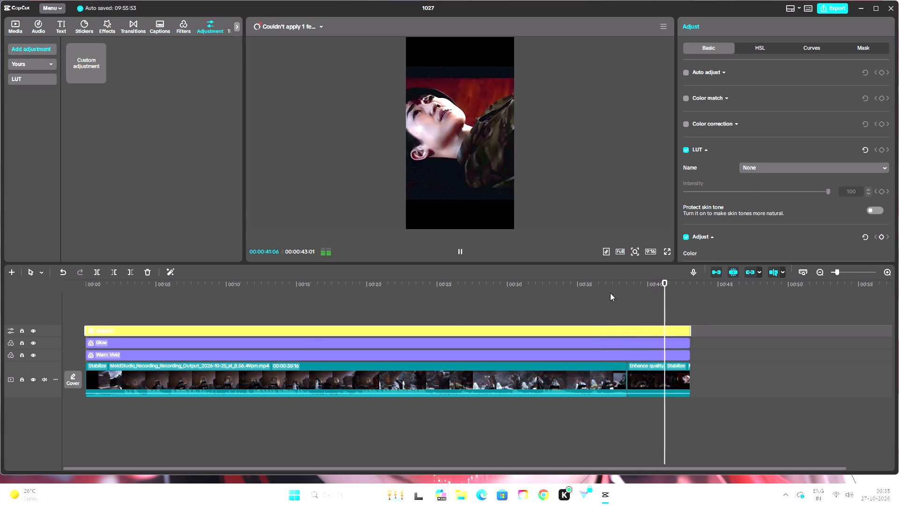
{"action": "left_click", "coordinate": [460, 250]}
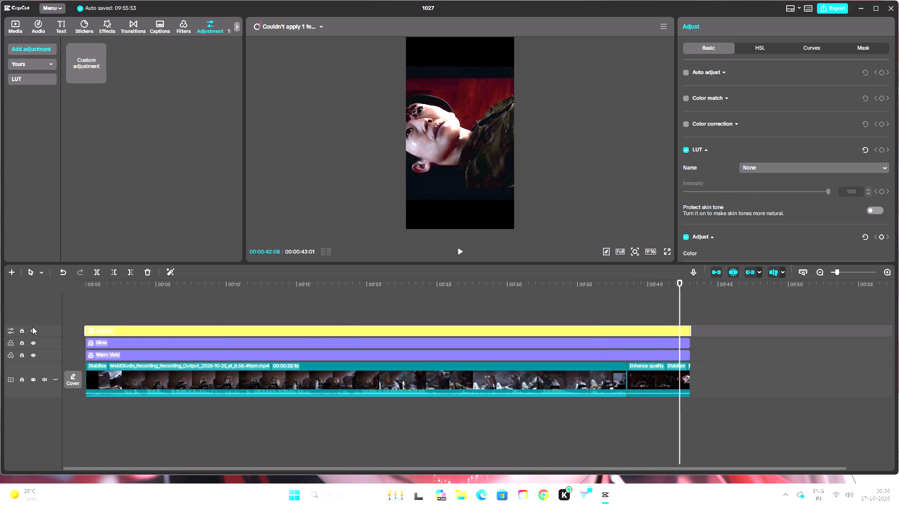
{"action": "left_click", "coordinate": [33, 331]}
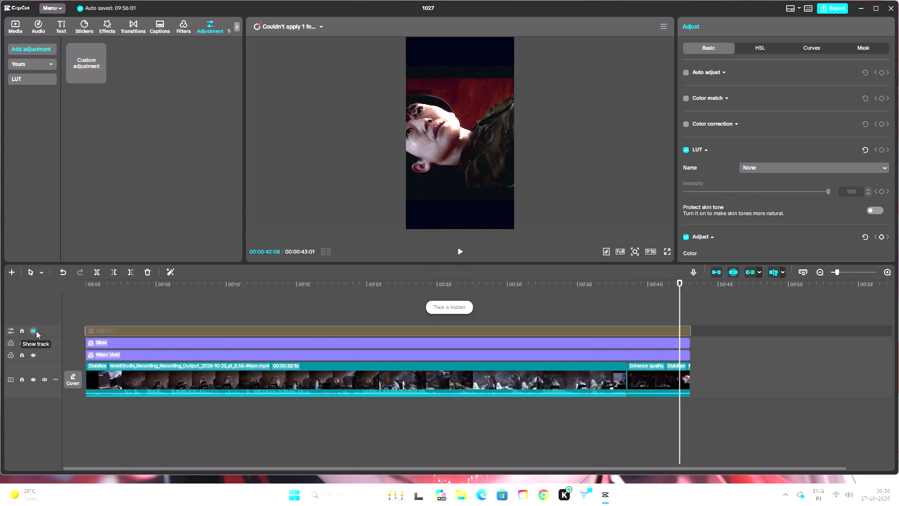
{"action": "left_click", "coordinate": [31, 346]}
{"action": "left_click", "coordinate": [33, 345]}
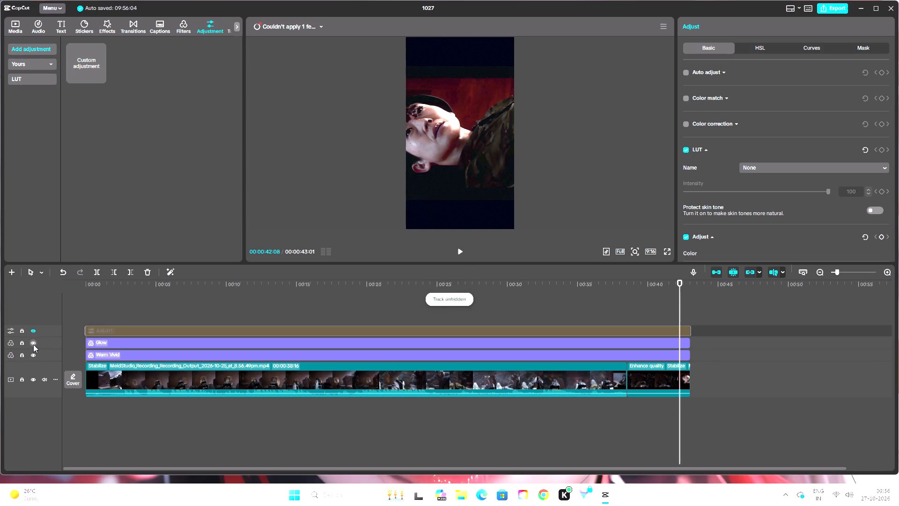
{"action": "left_click", "coordinate": [32, 332]}
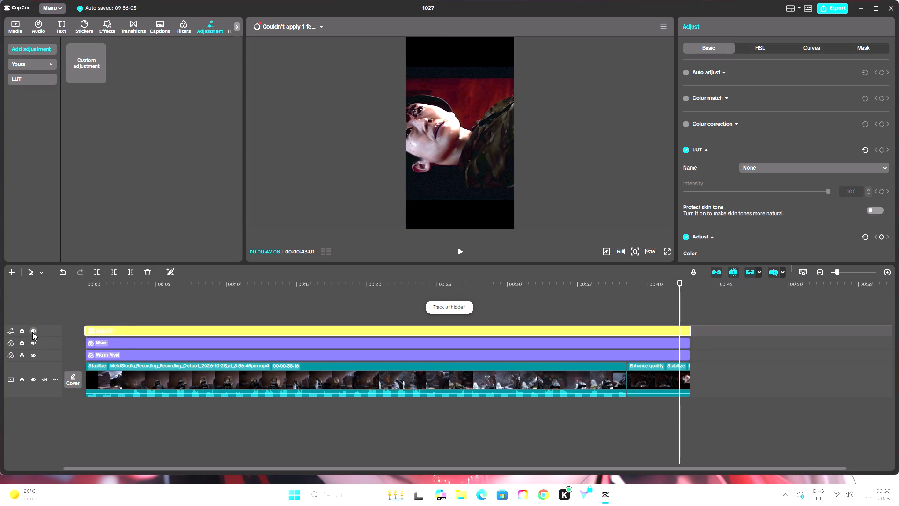
Delete the custom adjustment layer above the Glow filter.
{"action": "key", "text": "BackSpace"}
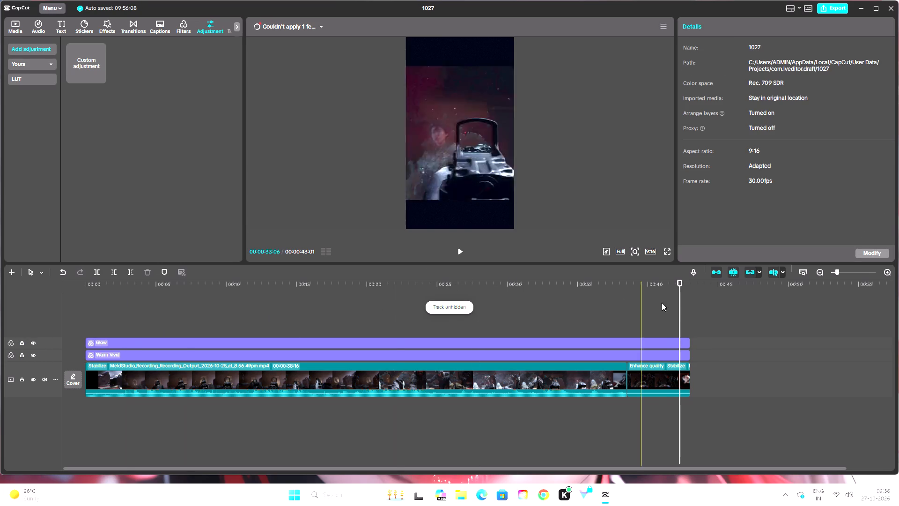
Compare the shot at 00:00:36:16 with the Warm Vivid and Glow filter tracks hidden and shown.
{"action": "left_click_drag", "start_coordinate": [678, 285], "coordinate": [632, 299]}
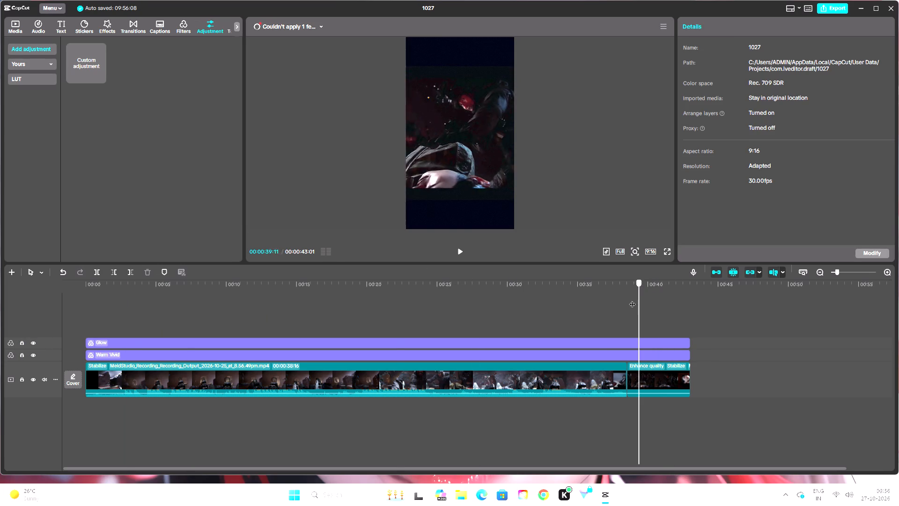
{"action": "left_click_drag", "start_coordinate": [632, 299], "coordinate": [599, 302]}
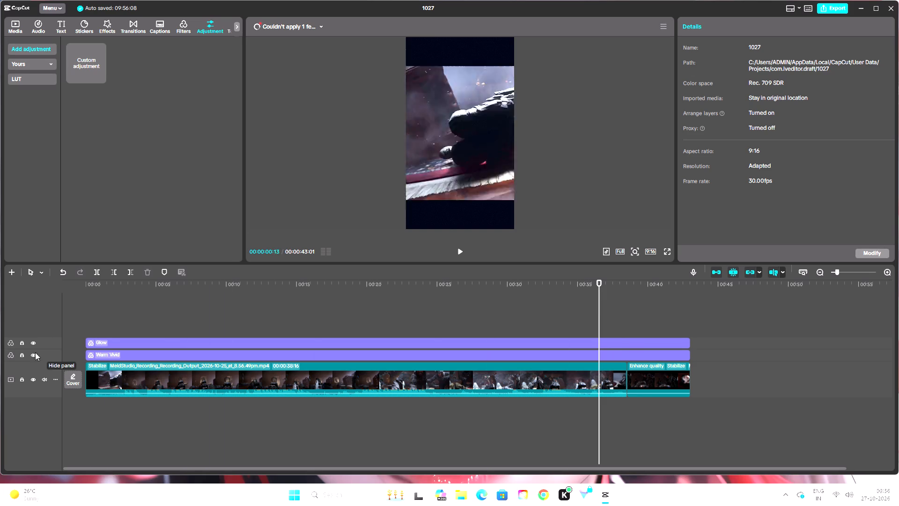
{"action": "left_click", "coordinate": [31, 355]}
{"action": "left_click", "coordinate": [31, 355]}
{"action": "left_click", "coordinate": [34, 355]}
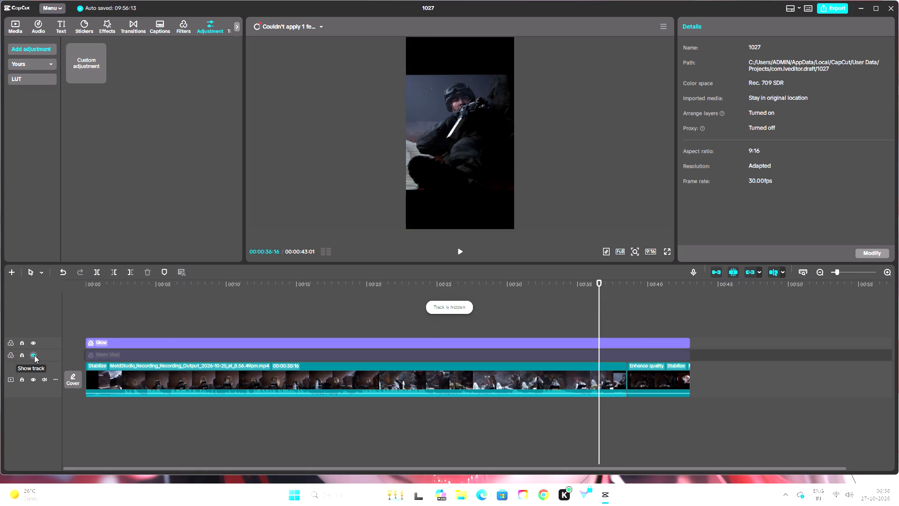
{"action": "left_click", "coordinate": [37, 344]}
{"action": "left_click", "coordinate": [37, 344]}
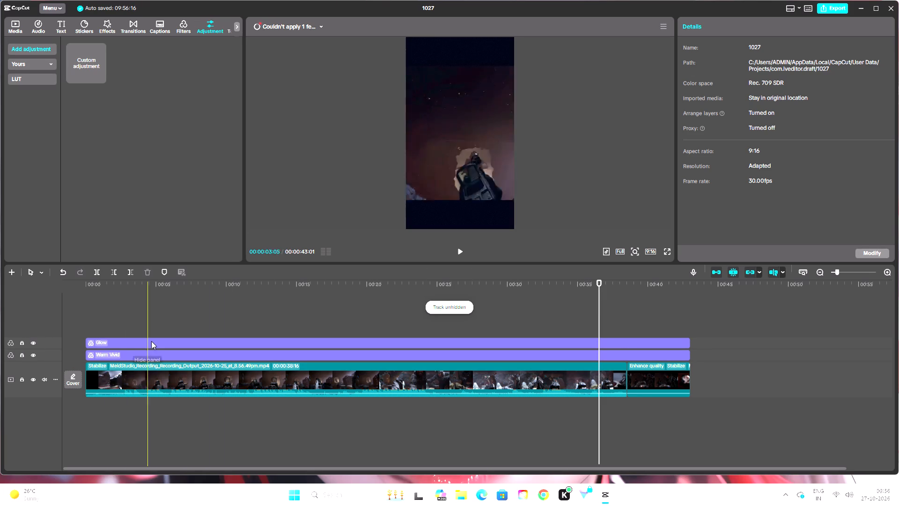
Return to the timeline start, search the filters for clear crystal, and preview the Crystal filter.
{"action": "left_click", "coordinate": [151, 341]}
{"action": "left_click_drag", "start_coordinate": [599, 282], "coordinate": [45, 335]}
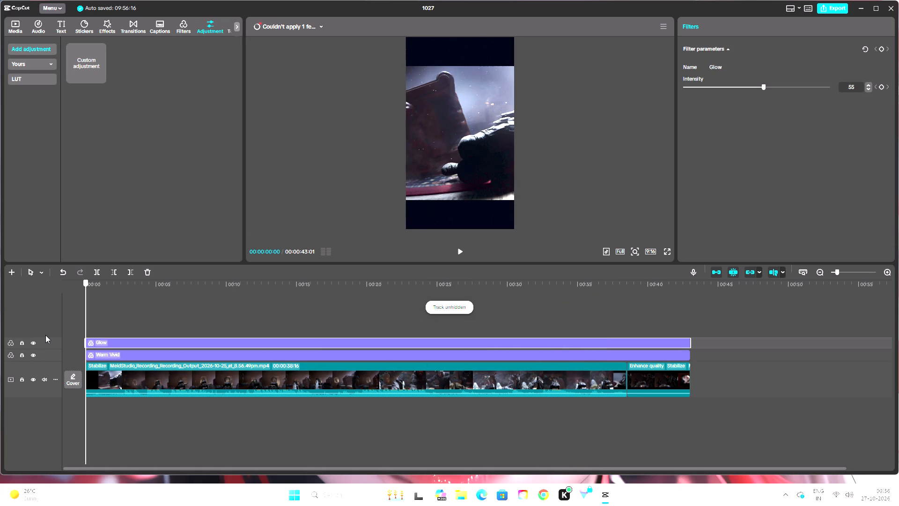
{"action": "left_click_drag", "start_coordinate": [45, 335], "coordinate": [46, 334]}
{"action": "left_click", "coordinate": [179, 26]}
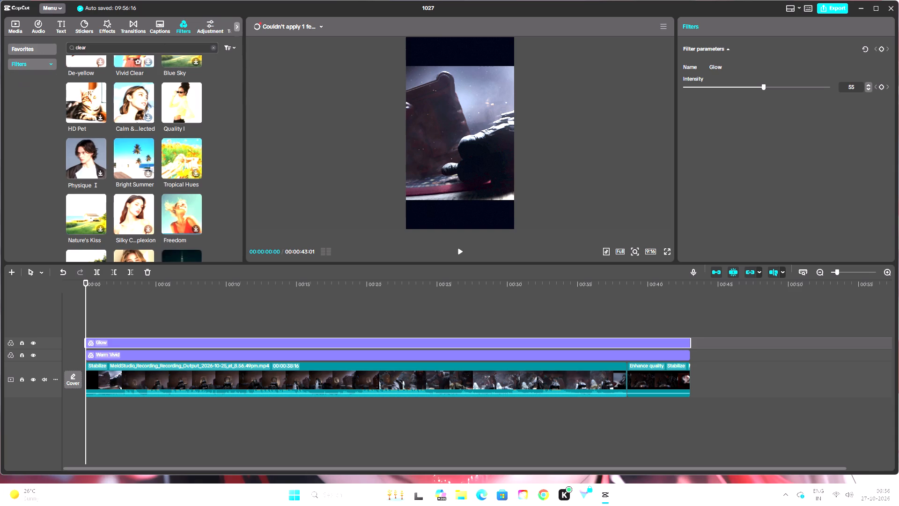
{"action": "left_click", "coordinate": [130, 45]}
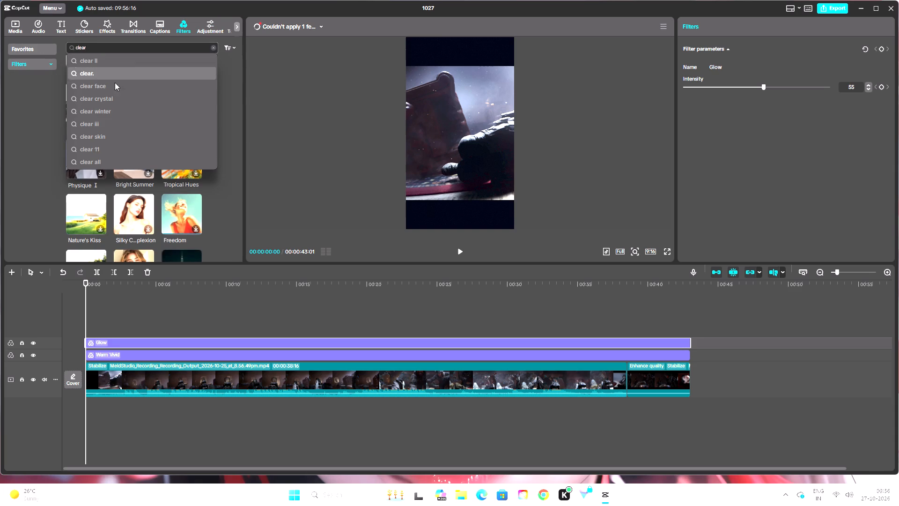
{"action": "left_click", "coordinate": [113, 104]}
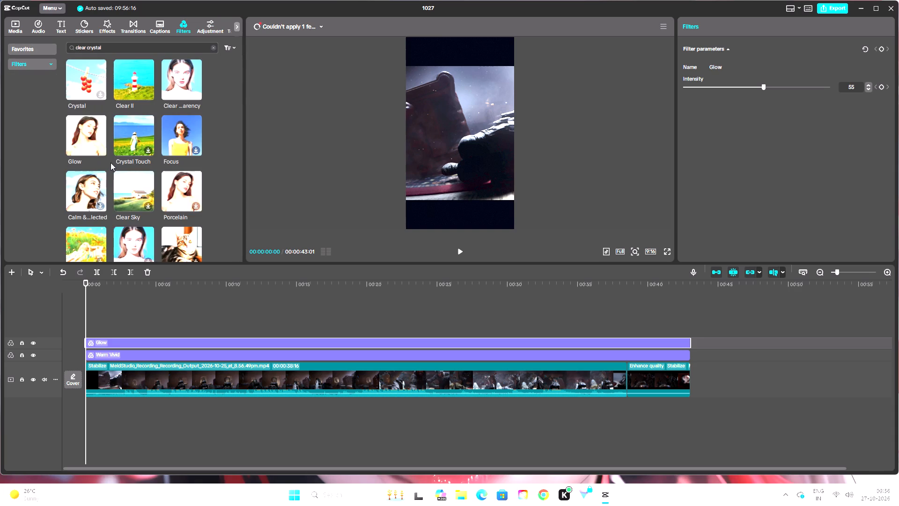
{"action": "left_click", "coordinate": [99, 93]}
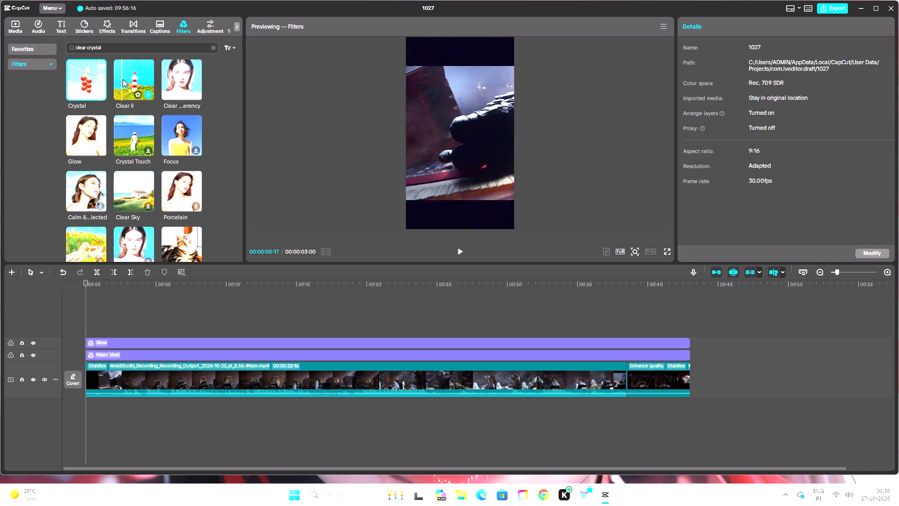
Browse the clear crystal filter results for another look that suits the cutscene.
{"action": "scroll", "coordinate": [138, 187], "scroll_direction": "down", "scroll_amount": 2}
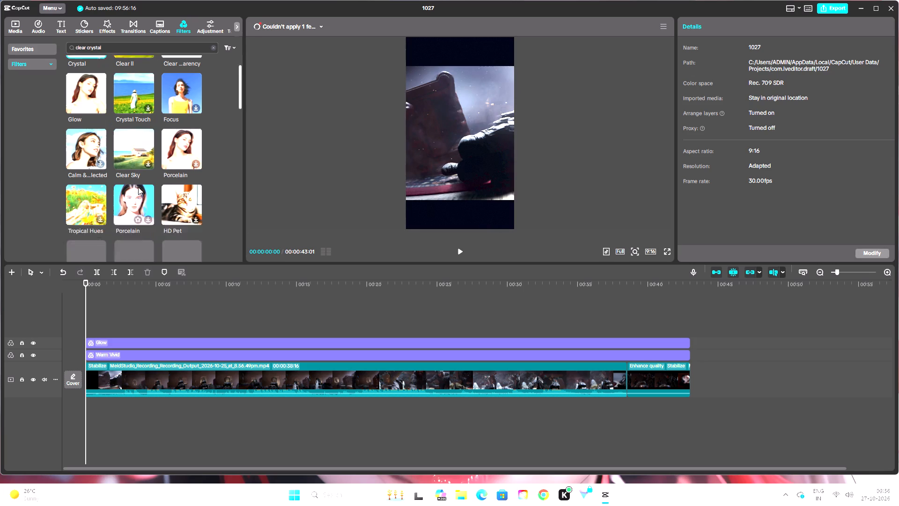
{"action": "scroll", "coordinate": [138, 187], "scroll_direction": "down", "scroll_amount": 7}
{"action": "scroll", "coordinate": [168, 217], "scroll_direction": "down", "scroll_amount": 1}
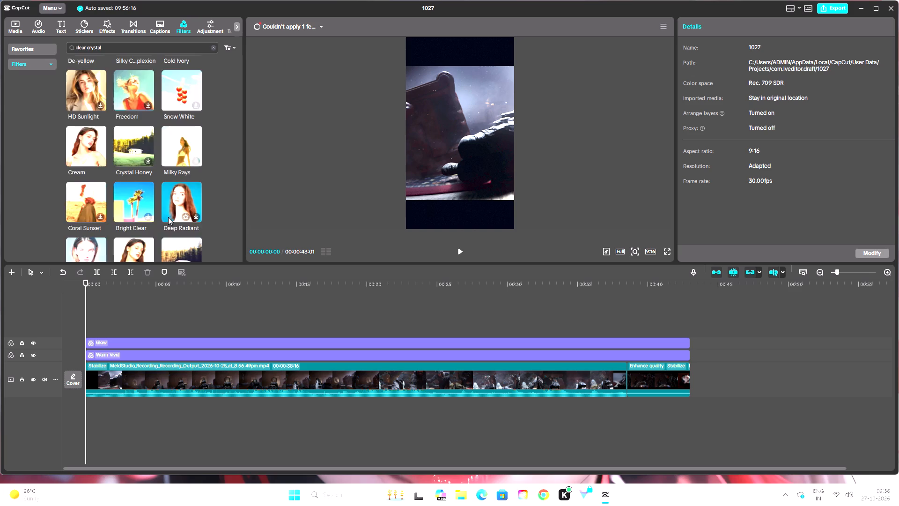
{"action": "scroll", "coordinate": [168, 217], "scroll_direction": "down", "scroll_amount": 3}
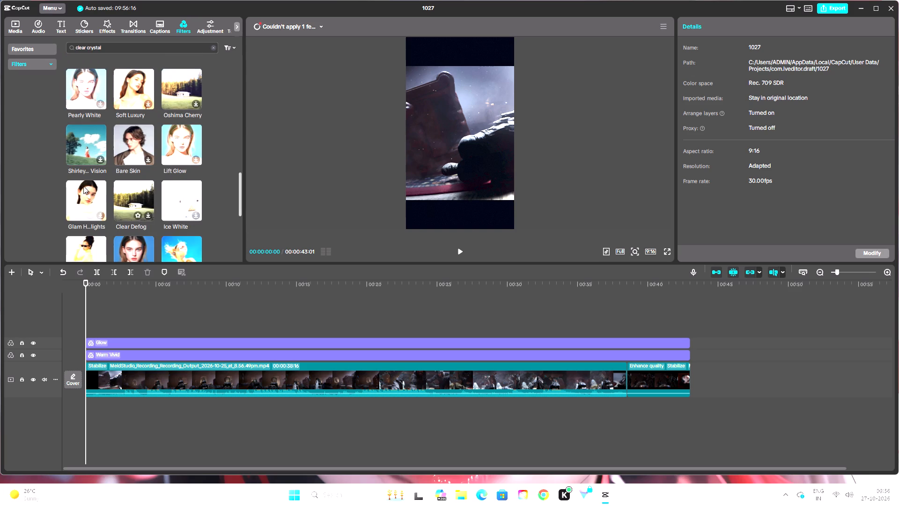
{"action": "scroll", "coordinate": [129, 181], "scroll_direction": "down", "scroll_amount": 2}
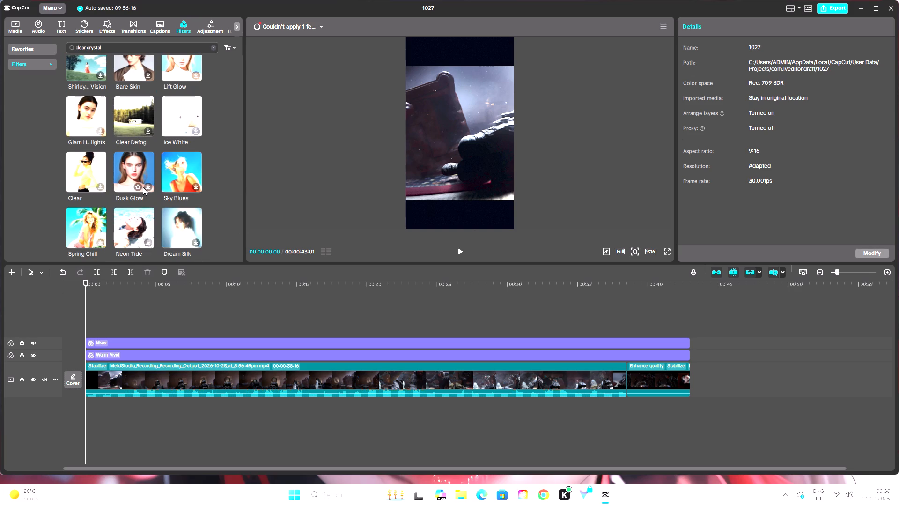
{"action": "scroll", "coordinate": [145, 187], "scroll_direction": "down", "scroll_amount": 2}
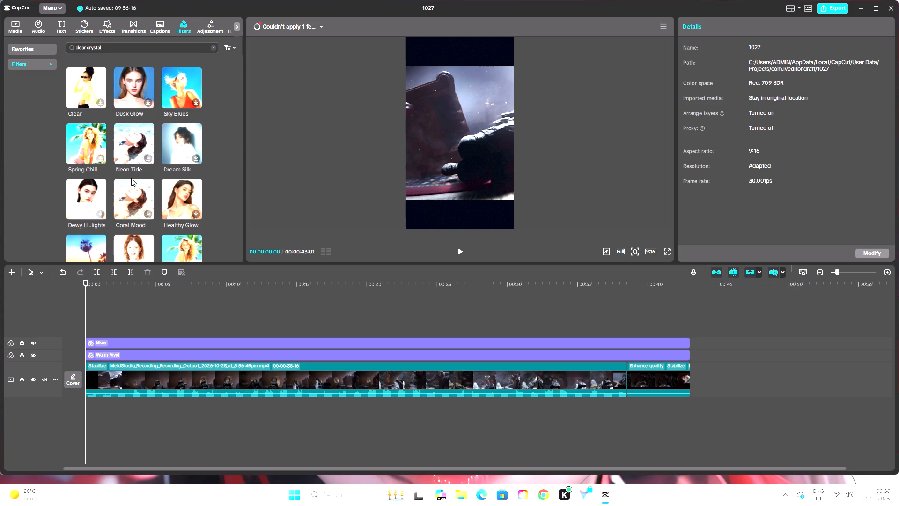
{"action": "scroll", "coordinate": [120, 182], "scroll_direction": "down", "scroll_amount": 4}
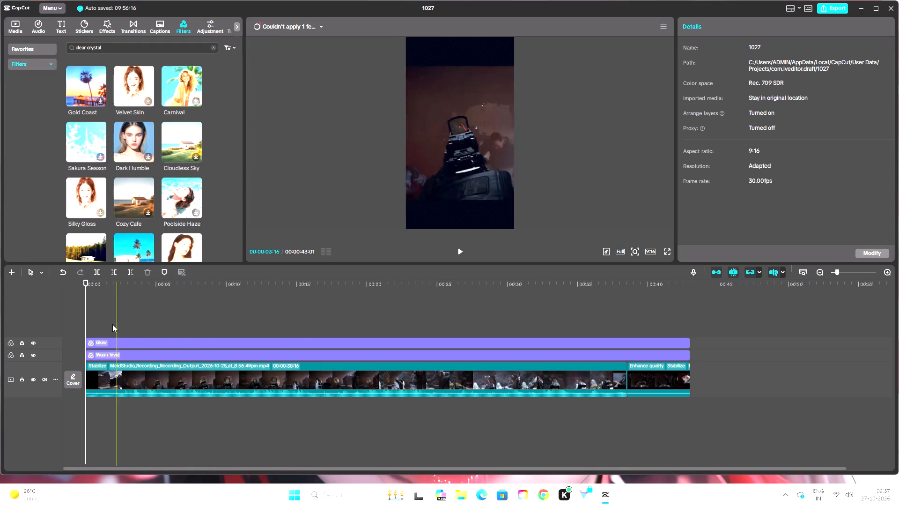
{"action": "scroll", "coordinate": [110, 197], "scroll_direction": "down", "scroll_amount": 3}
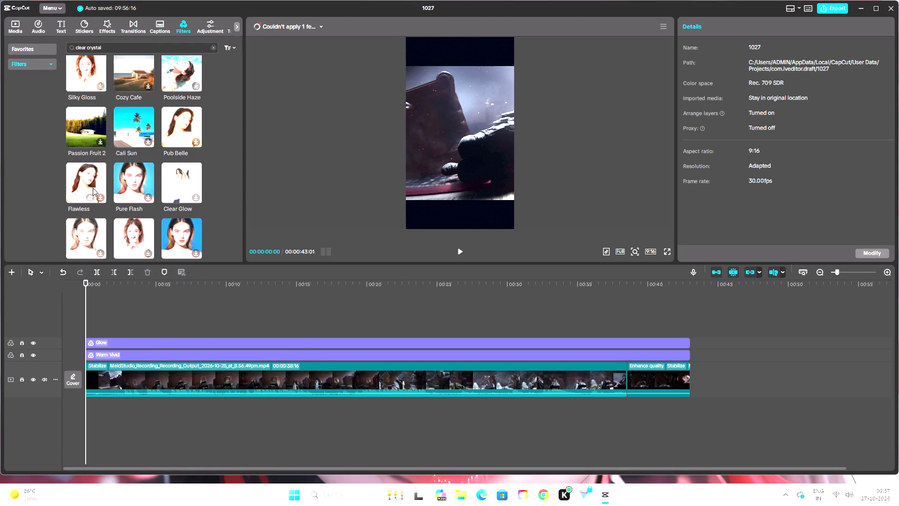
{"action": "scroll", "coordinate": [92, 183], "scroll_direction": "down", "scroll_amount": 2}
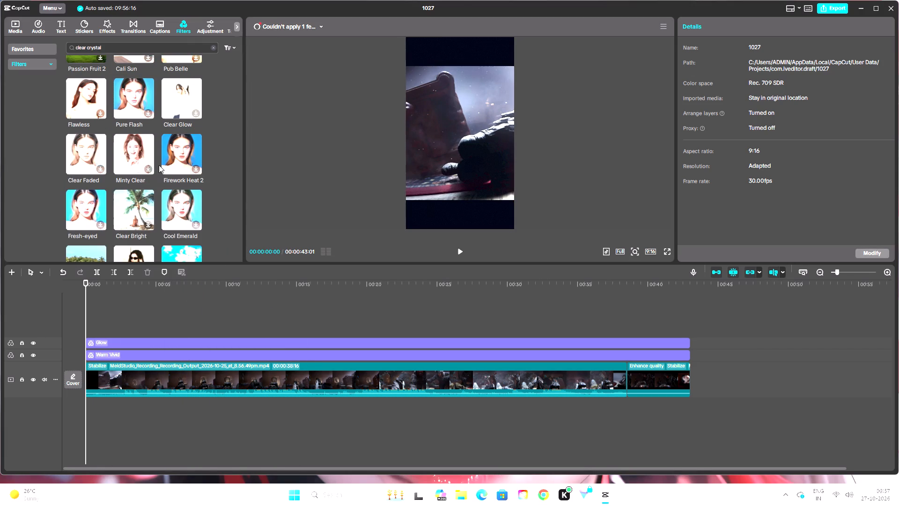
{"action": "left_click", "coordinate": [100, 113]}
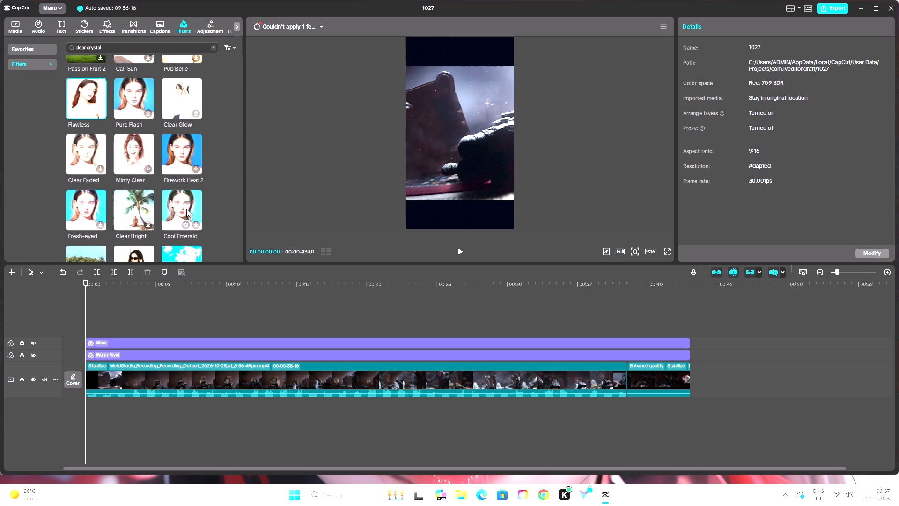
{"action": "scroll", "coordinate": [145, 221], "scroll_direction": "down", "scroll_amount": 2}
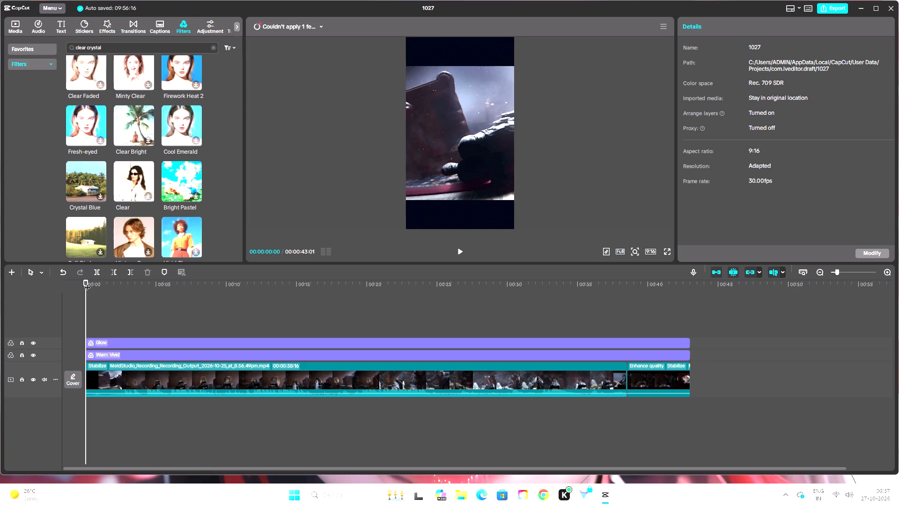
Set the scale of the short last clip, around 00:00:40:02, to 210%.
{"action": "left_click_drag", "start_coordinate": [89, 283], "coordinate": [648, 360]}
{"action": "left_click", "coordinate": [669, 379]}
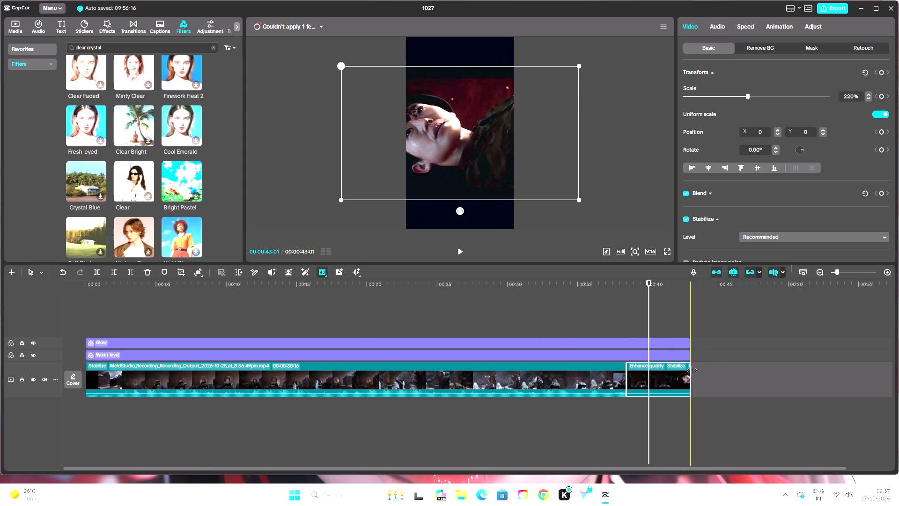
{"action": "triple_click", "coordinate": [869, 98]}
{"action": "double_click", "coordinate": [869, 98]}
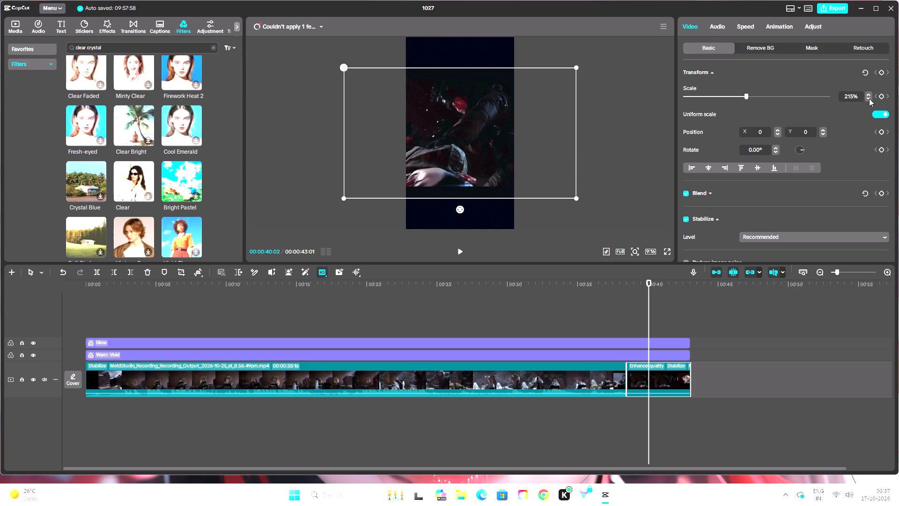
{"action": "left_click", "coordinate": [869, 98]}
{"action": "left_click", "coordinate": [869, 98]}
{"action": "triple_click", "coordinate": [869, 98]}
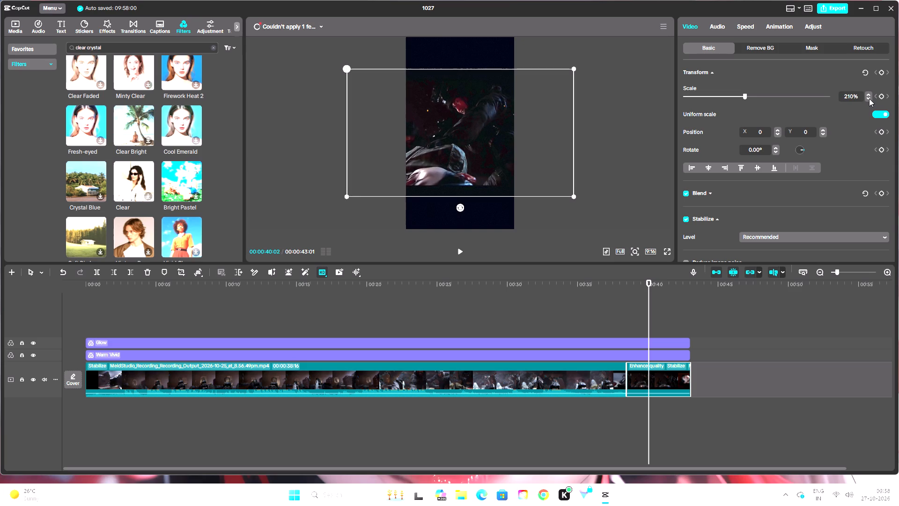
Set the scale of the long first MeldStudio clip to 210% as well.
{"action": "left_click", "coordinate": [573, 386]}
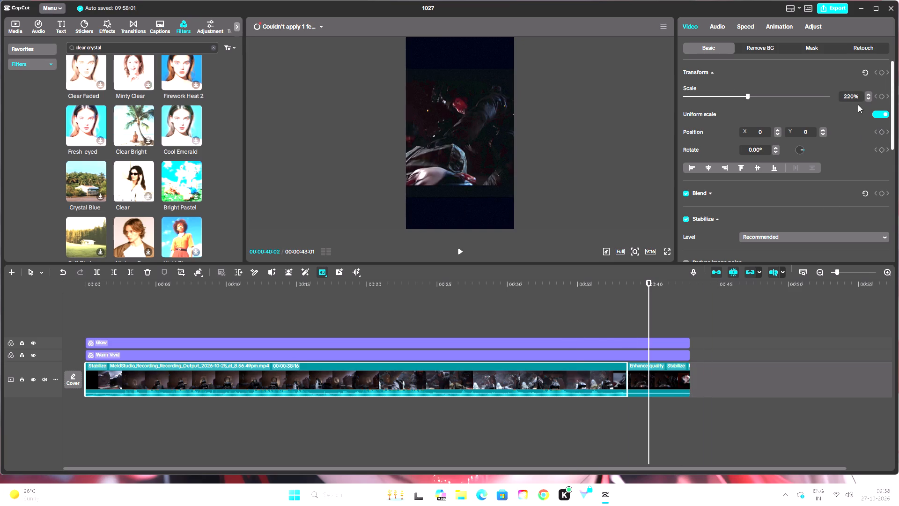
{"action": "triple_click", "coordinate": [869, 98]}
{"action": "triple_click", "coordinate": [869, 98]}
{"action": "triple_click", "coordinate": [869, 98]}
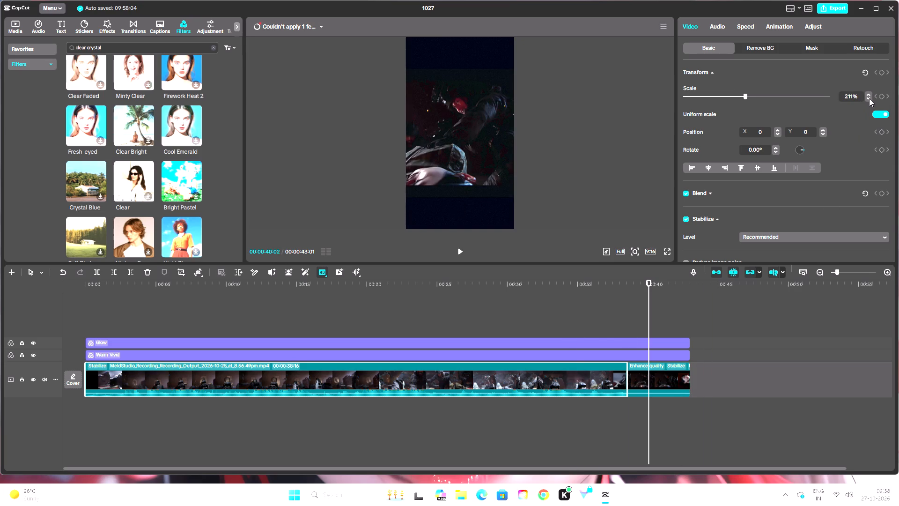
{"action": "left_click", "coordinate": [869, 98]}
Check the framing of the footage around the cut between the two clips near 00:00:38.
{"action": "left_click_drag", "start_coordinate": [650, 284], "coordinate": [622, 294]}
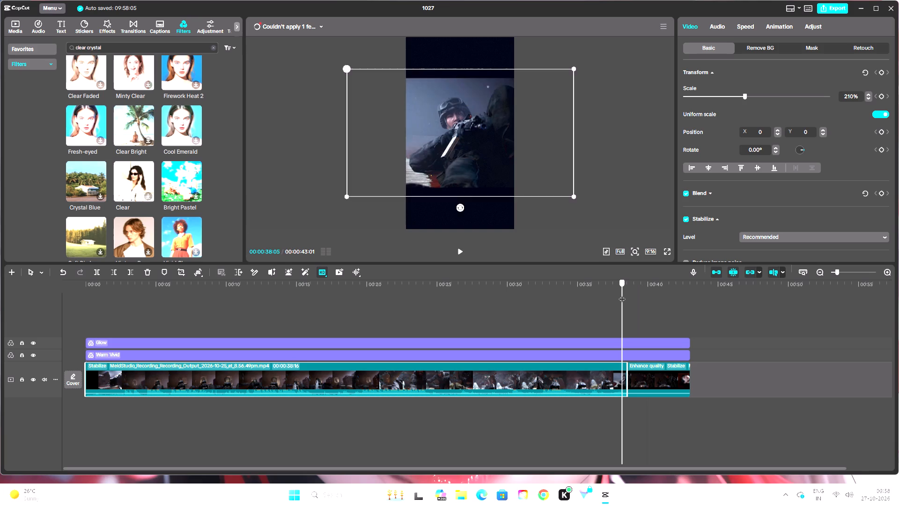
{"action": "left_click_drag", "start_coordinate": [622, 294], "coordinate": [637, 298]}
{"action": "left_click", "coordinate": [616, 326]}
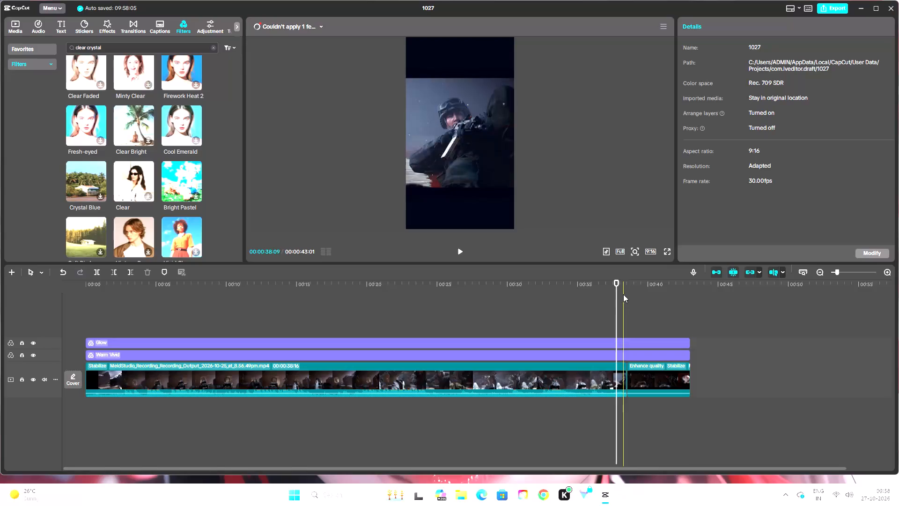
Search the filters for brighten and add the Brighten Up filter at the timeline start, above Glow.
{"action": "left_click_drag", "start_coordinate": [617, 287], "coordinate": [41, 297]}
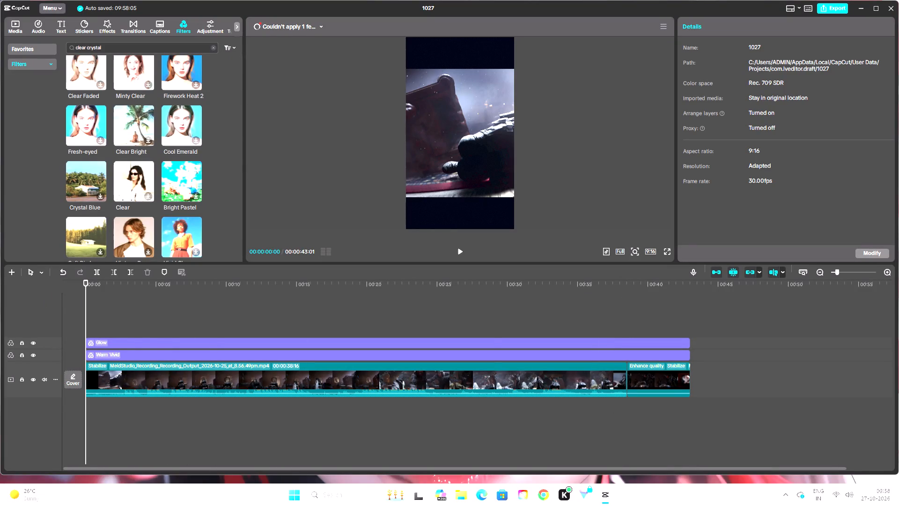
{"action": "left_click", "coordinate": [102, 45]}
{"action": "key", "text": "BackSpace"}
{"action": "key", "text": "BackSpace"}
{"action": "key", "text": "BackSpace"}
{"action": "key", "text": "BackSpace"}
{"action": "key", "text": "BackSpace"}
{"action": "key", "text": "BackSpace"}
{"action": "key", "text": "BackSpace"}
{"action": "key", "text": "BackSpace"}
{"action": "key", "text": "BackSpace"}
{"action": "key", "text": "BackSpace"}
{"action": "key", "text": "BackSpace"}
{"action": "key", "text": "BackSpace"}
{"action": "key", "text": "BackSpace"}
{"action": "key", "text": "BackSpace"}
{"action": "key", "text": "BackSpace"}
{"action": "key", "text": "BackSpace"}
{"action": "key", "text": "BackSpace"}
{"action": "key", "text": "BackSpace"}
{"action": "key", "text": "BackSpace"}
{"action": "key", "text": "BackSpace"}
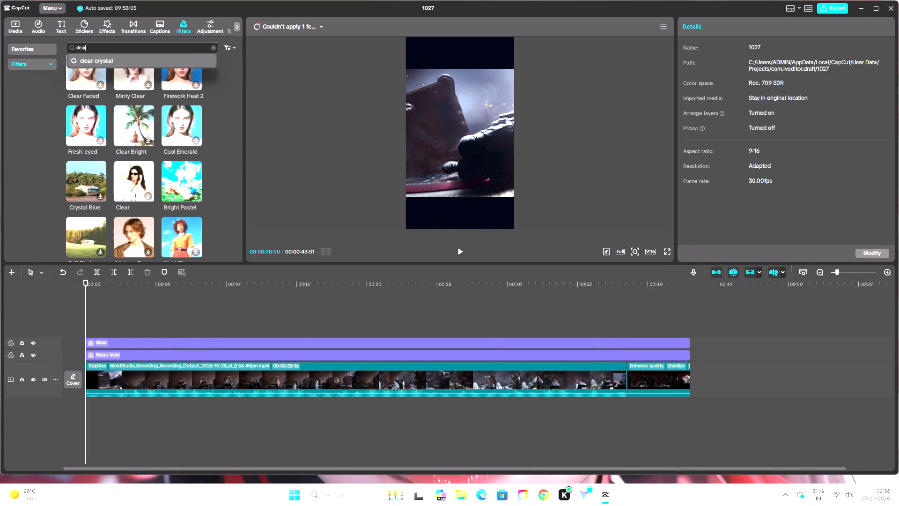
{"action": "type", "text": "bright"}
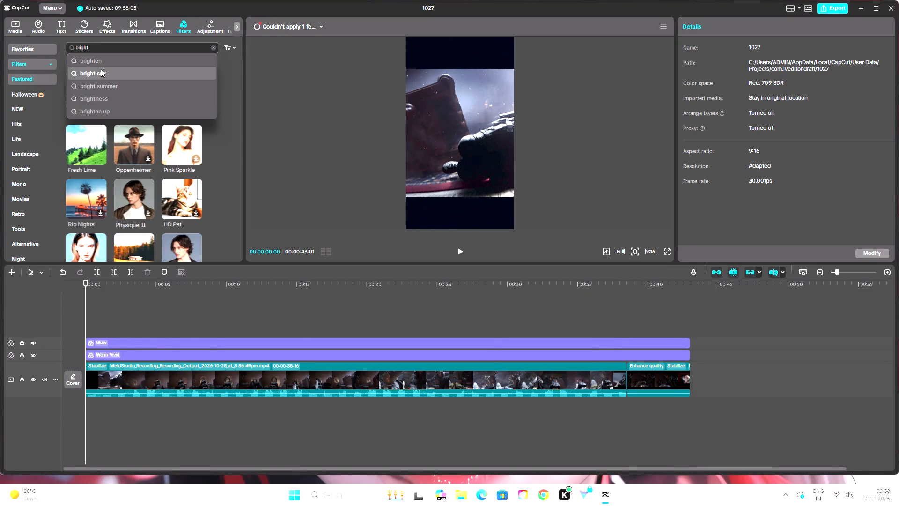
{"action": "left_click", "coordinate": [100, 65]}
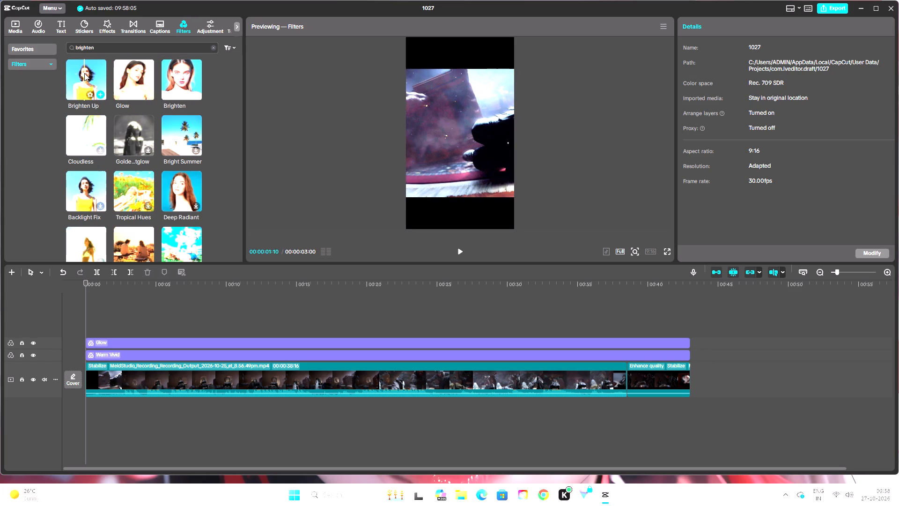
{"action": "left_click", "coordinate": [100, 94]}
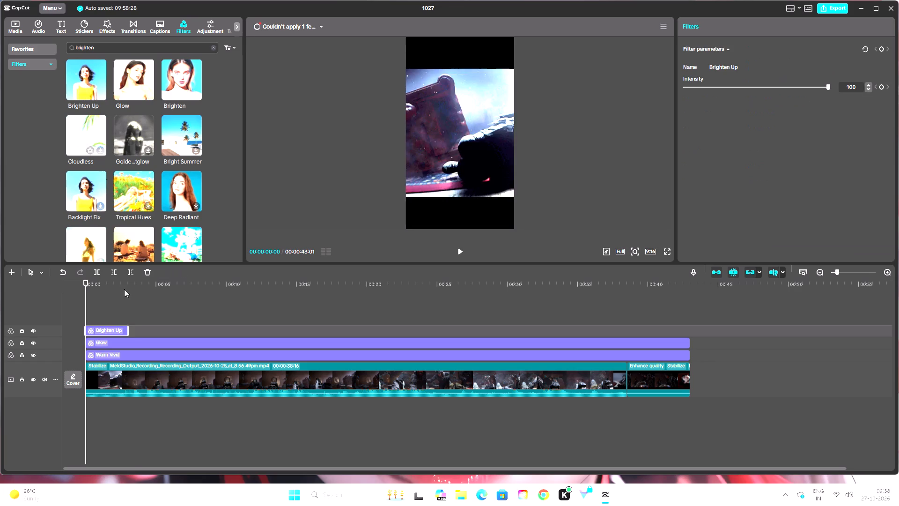
Extend the Brighten Up filter to the end of the footage at 00:00:43:01.
{"action": "left_click_drag", "start_coordinate": [128, 331], "coordinate": [560, 361]}
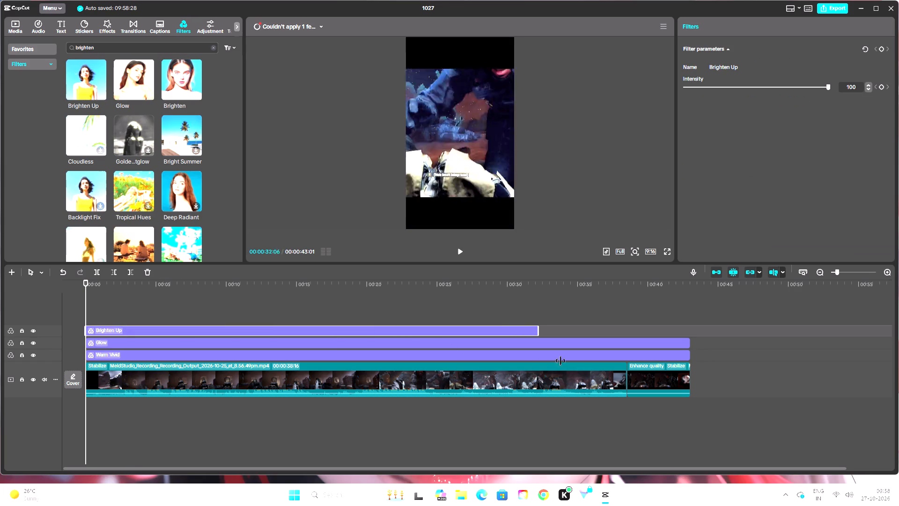
{"action": "left_click_drag", "start_coordinate": [560, 361], "coordinate": [689, 372]}
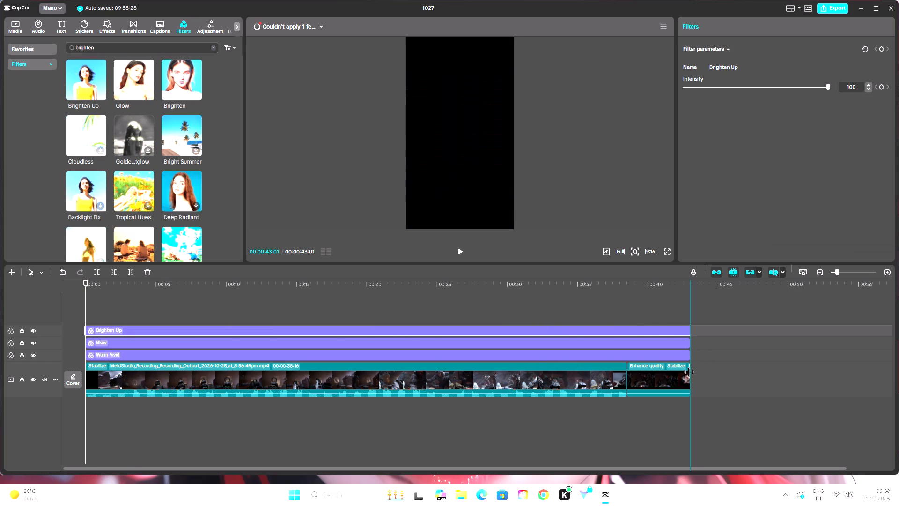
{"action": "left_click_drag", "start_coordinate": [689, 372], "coordinate": [688, 376]}
Reduce the Brighten Up filter's intensity to 20 while viewing the face shot at 00:00:41:10.
{"action": "left_click", "coordinate": [666, 300]}
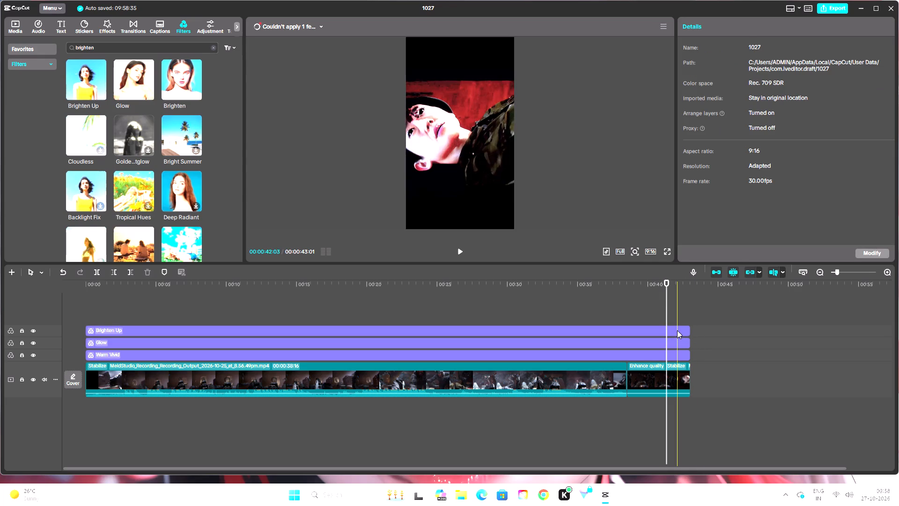
{"action": "left_click", "coordinate": [677, 330]}
{"action": "left_click_drag", "start_coordinate": [830, 86], "coordinate": [787, 98]}
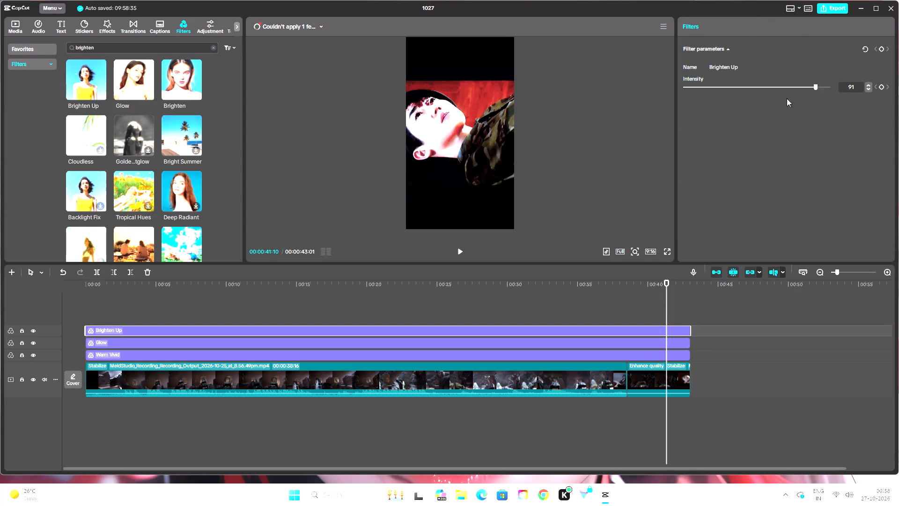
{"action": "left_click_drag", "start_coordinate": [787, 98], "coordinate": [723, 113]}
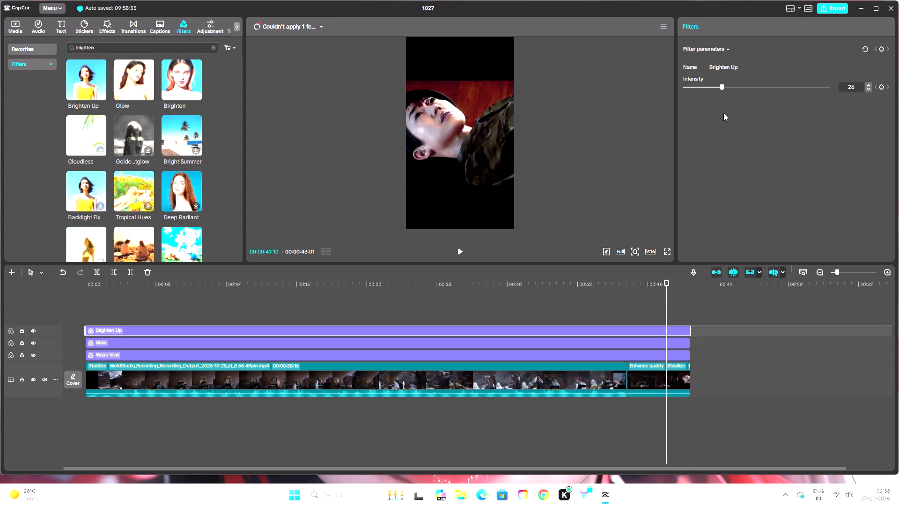
{"action": "left_click_drag", "start_coordinate": [723, 113], "coordinate": [715, 117]}
Raise the Brighten Up filter's intensity to 30 while viewing the knife shot at 00:00:38:06.
{"action": "left_click_drag", "start_coordinate": [666, 280], "coordinate": [631, 298]}
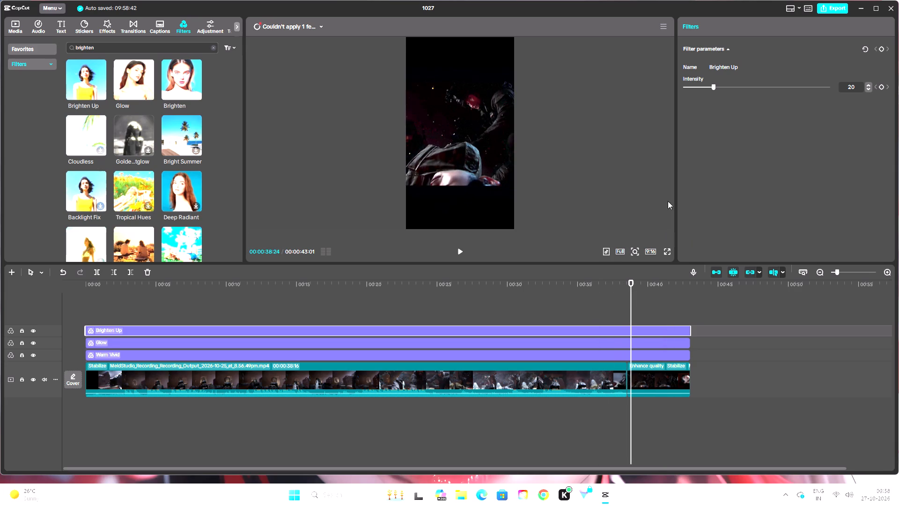
{"action": "left_click_drag", "start_coordinate": [632, 286], "coordinate": [622, 293]}
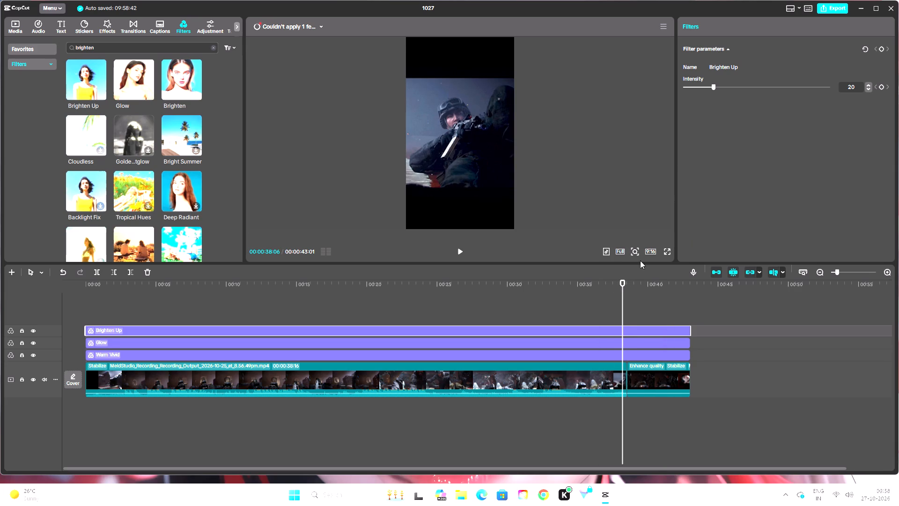
{"action": "triple_click", "coordinate": [868, 84]}
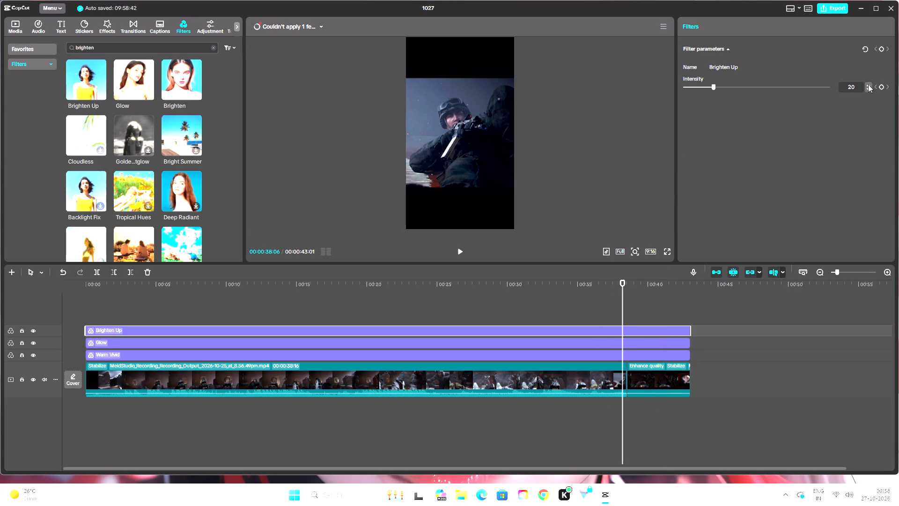
{"action": "left_click", "coordinate": [868, 84]}
{"action": "left_click", "coordinate": [868, 84]}
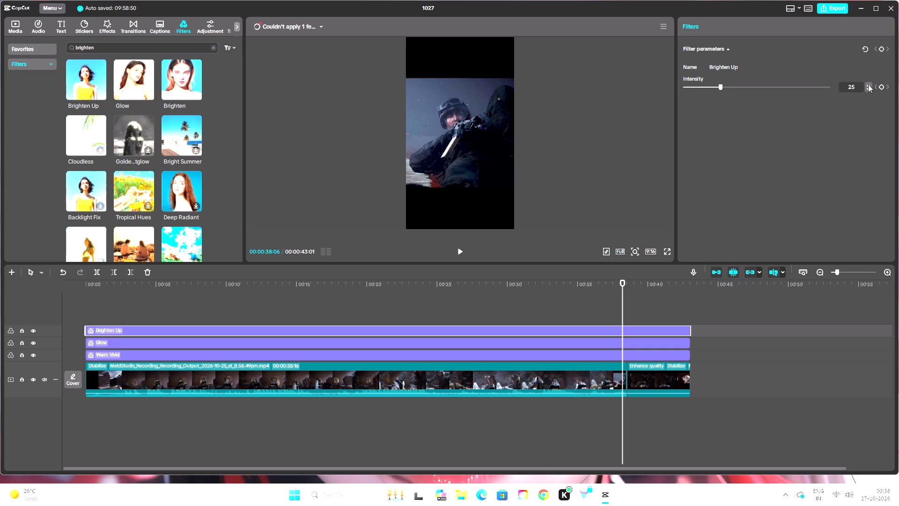
{"action": "triple_click", "coordinate": [868, 84]}
{"action": "double_click", "coordinate": [868, 84]}
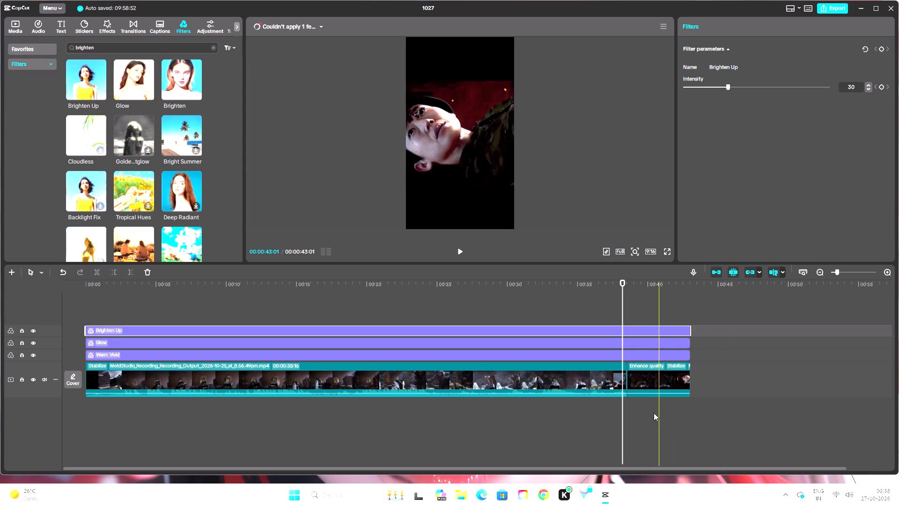
Review the filtered footage from the face shot back to the timeline start and play its opening second.
{"action": "left_click_drag", "start_coordinate": [625, 285], "coordinate": [666, 296]}
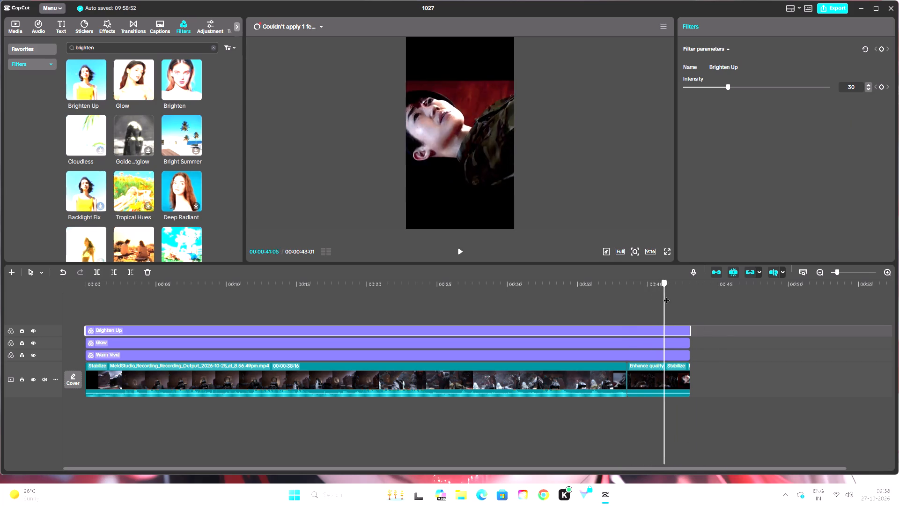
{"action": "left_click_drag", "start_coordinate": [666, 296], "coordinate": [415, 300]}
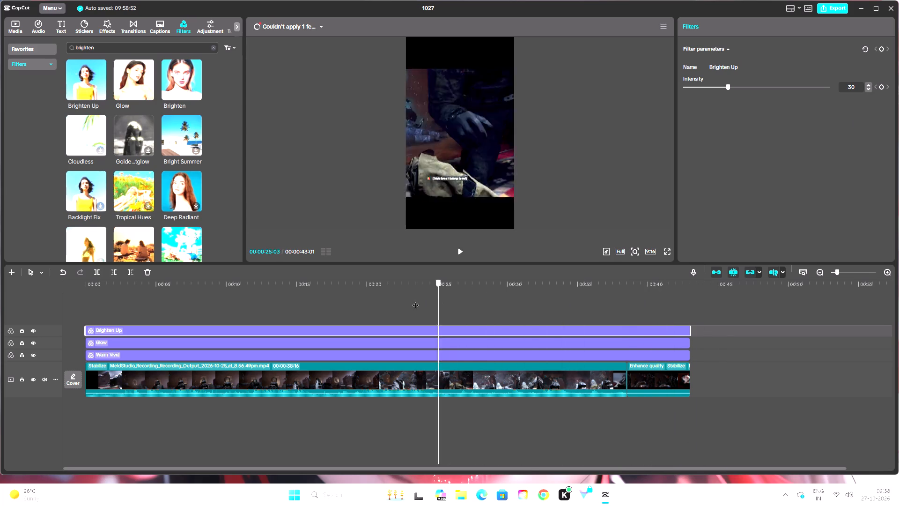
{"action": "left_click_drag", "start_coordinate": [415, 300], "coordinate": [163, 304]}
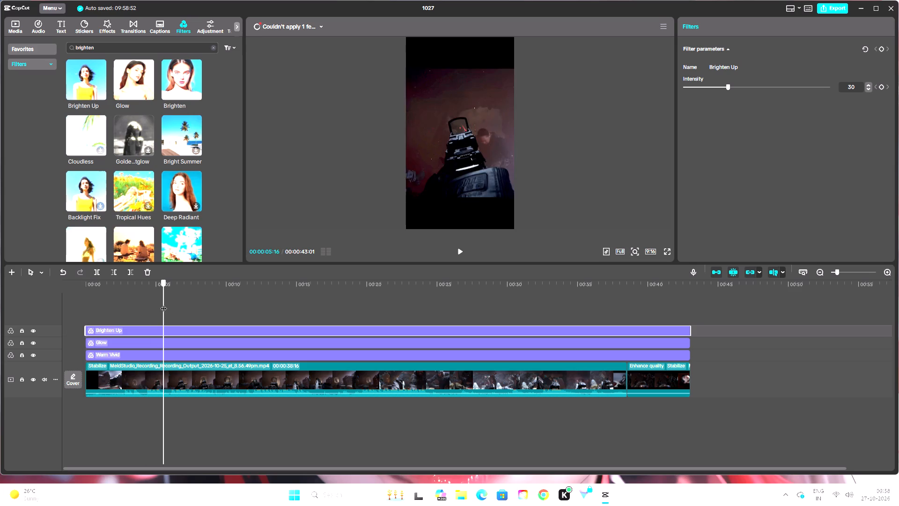
{"action": "left_click_drag", "start_coordinate": [163, 304], "coordinate": [23, 305]}
{"action": "left_click", "coordinate": [457, 252]}
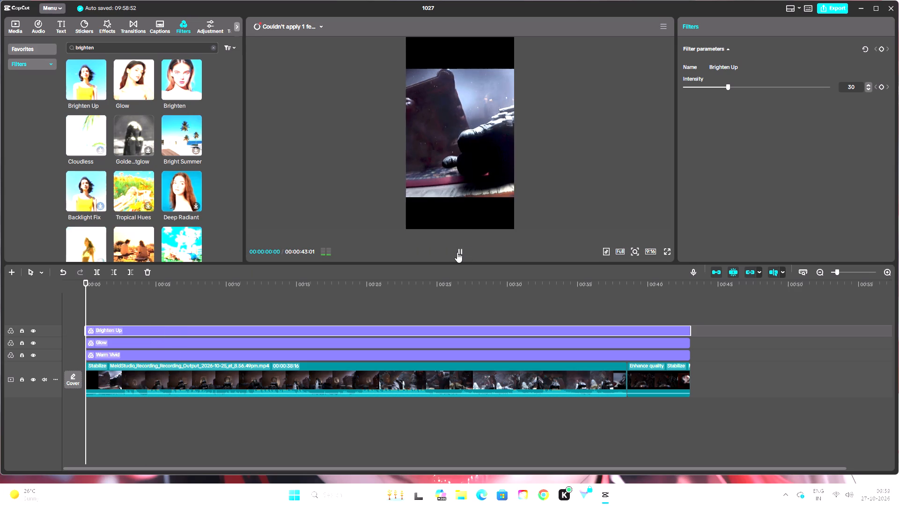
{"action": "left_click", "coordinate": [459, 251]}
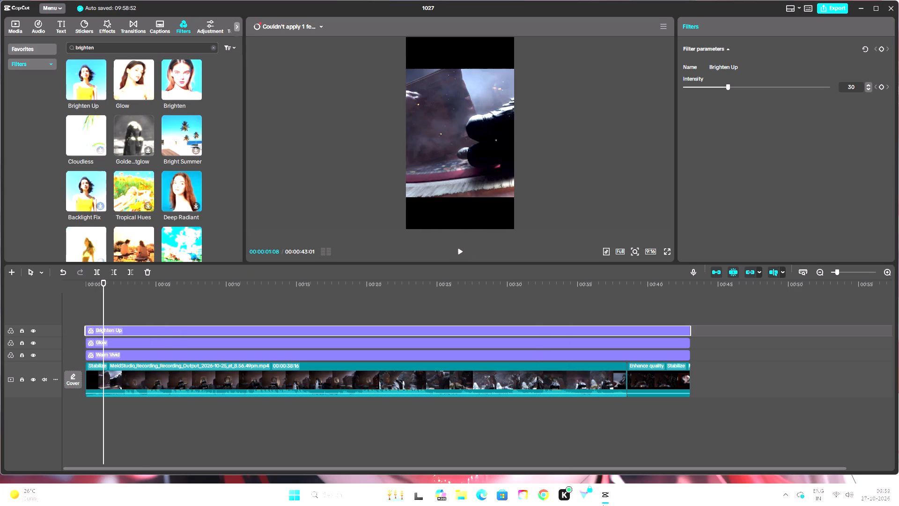
{"action": "left_click", "coordinate": [549, 498]}
{"action": "scroll", "coordinate": [472, 306], "scroll_direction": "down", "scroll_amount": 4}
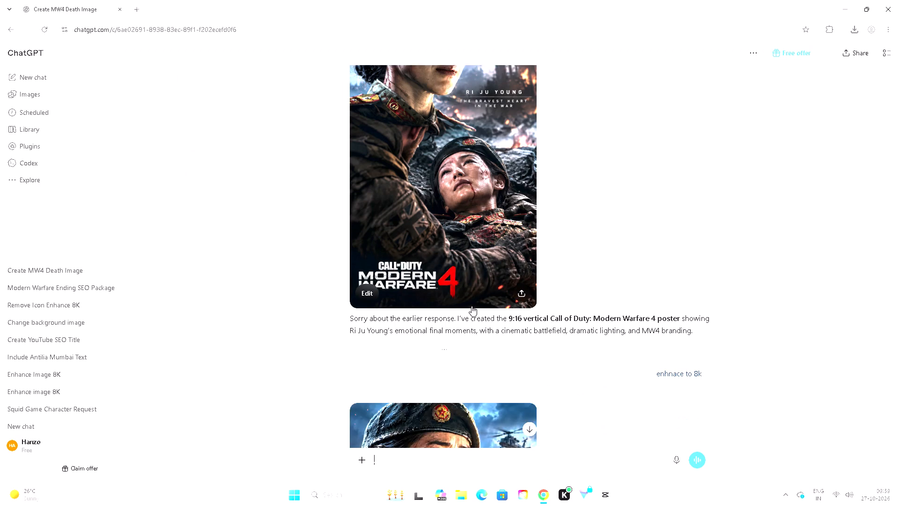
{"action": "scroll", "coordinate": [472, 306], "scroll_direction": "down", "scroll_amount": 8}
{"action": "scroll", "coordinate": [472, 329], "scroll_direction": "up", "scroll_amount": 4}
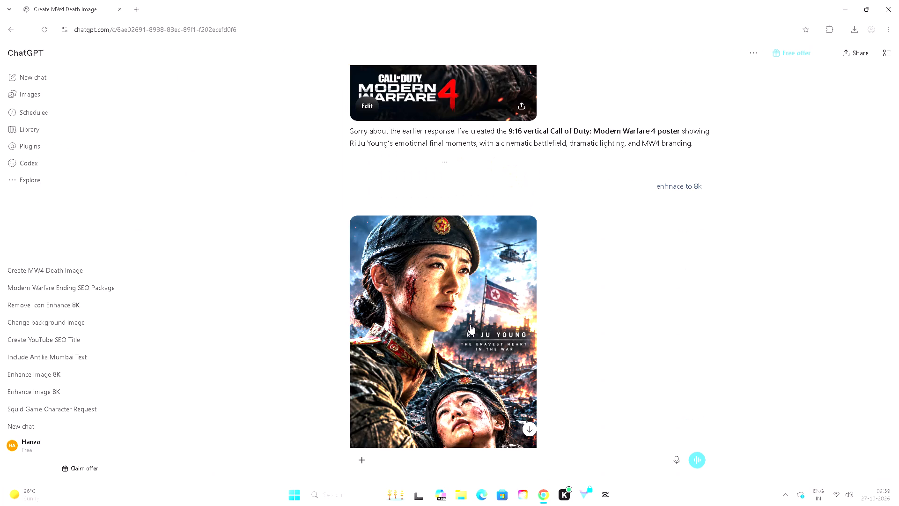
{"action": "scroll", "coordinate": [470, 324], "scroll_direction": "down", "scroll_amount": 2}
{"action": "left_click", "coordinate": [441, 320]}
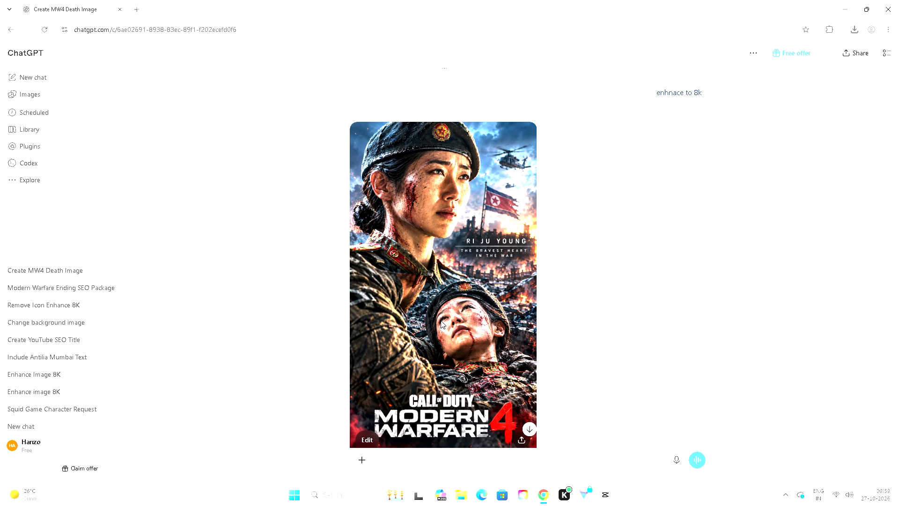
{"action": "scroll", "coordinate": [435, 325], "scroll_direction": "up", "scroll_amount": 4}
{"action": "scroll", "coordinate": [464, 290], "scroll_direction": "down", "scroll_amount": 2}
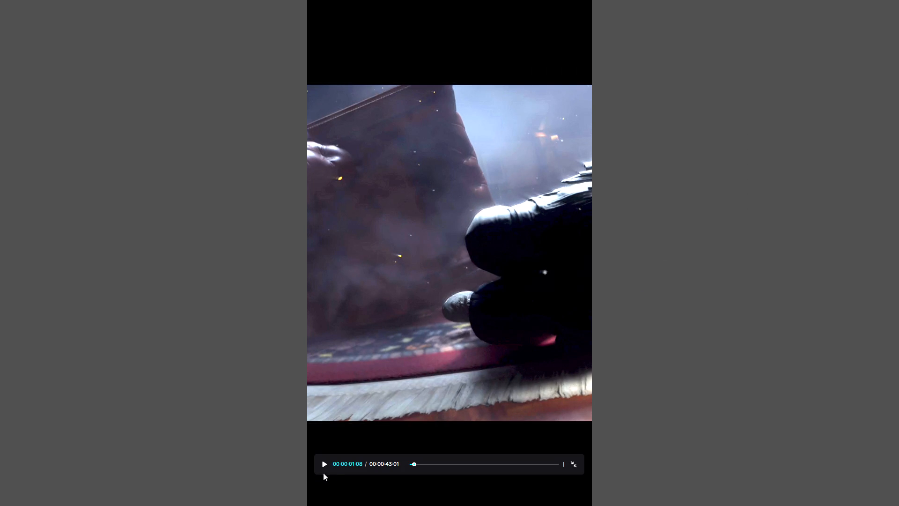
{"action": "left_click", "coordinate": [324, 466]}
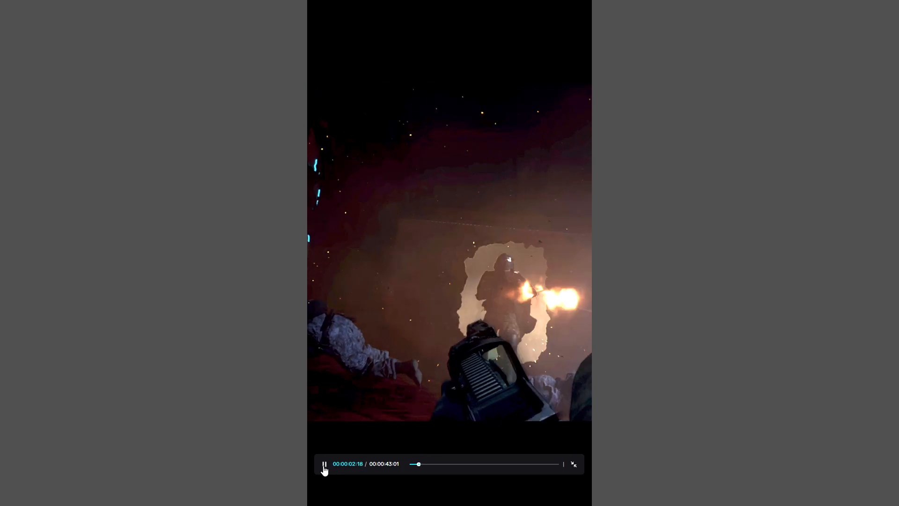
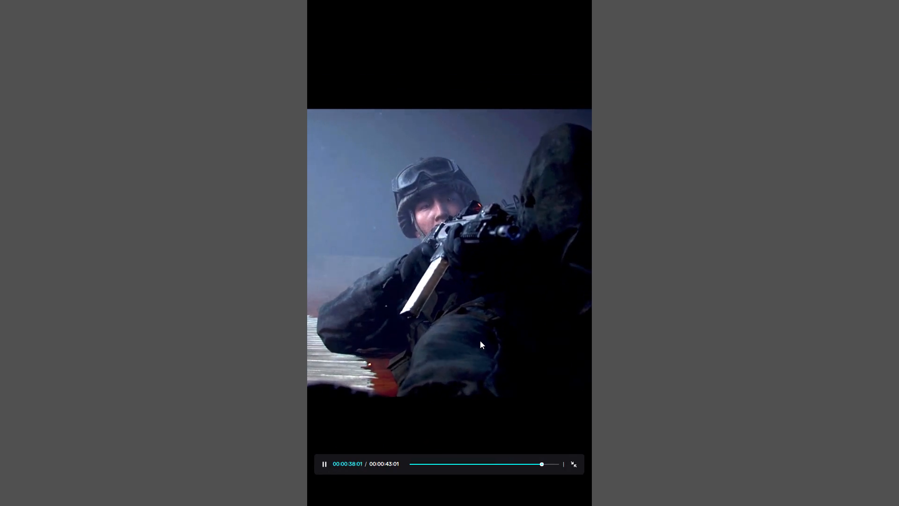
Watch the rest of the clip in full-screen preview, exit full screen and briefly play the opening frames.
{"action": "left_click", "coordinate": [479, 328]}
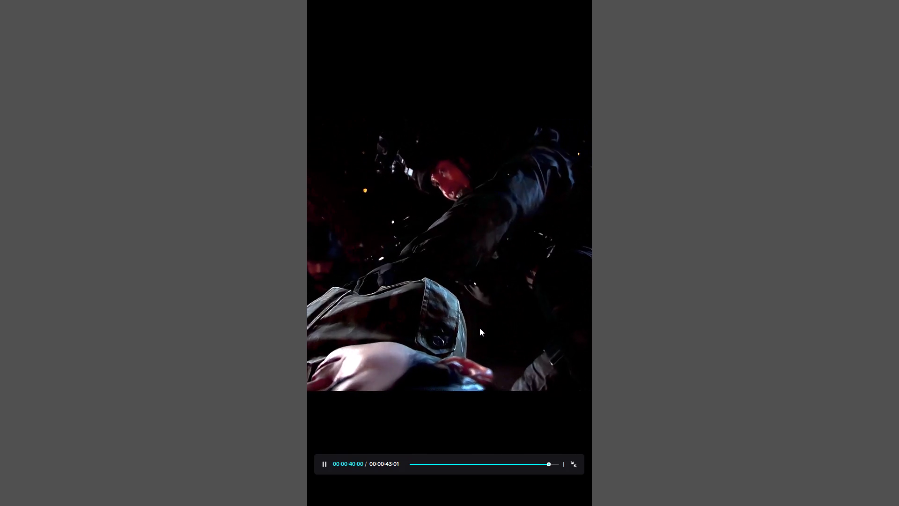
{"action": "left_click", "coordinate": [479, 328]}
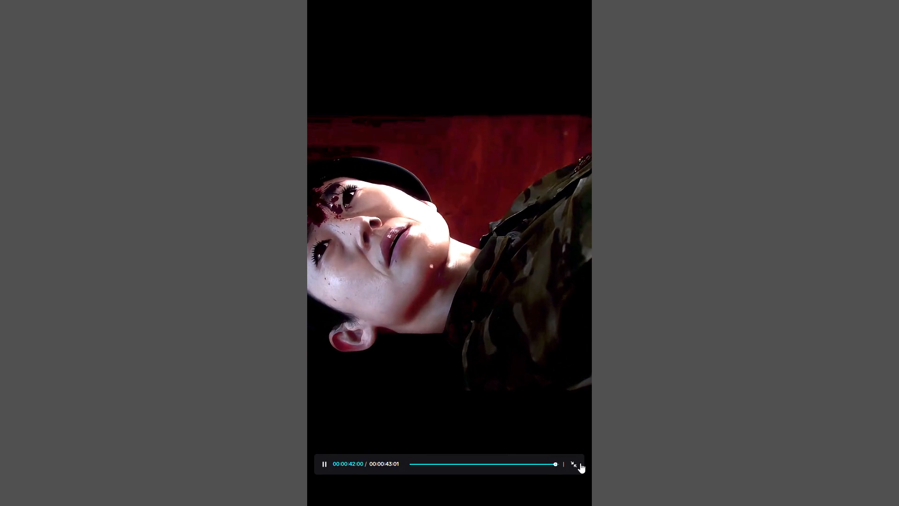
{"action": "left_click", "coordinate": [575, 462]}
{"action": "left_click", "coordinate": [460, 247]}
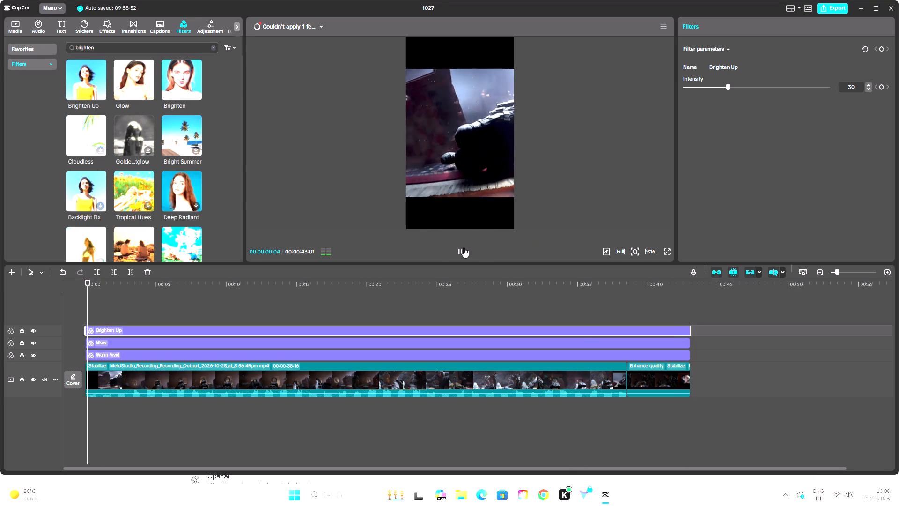
{"action": "left_click", "coordinate": [464, 247]}
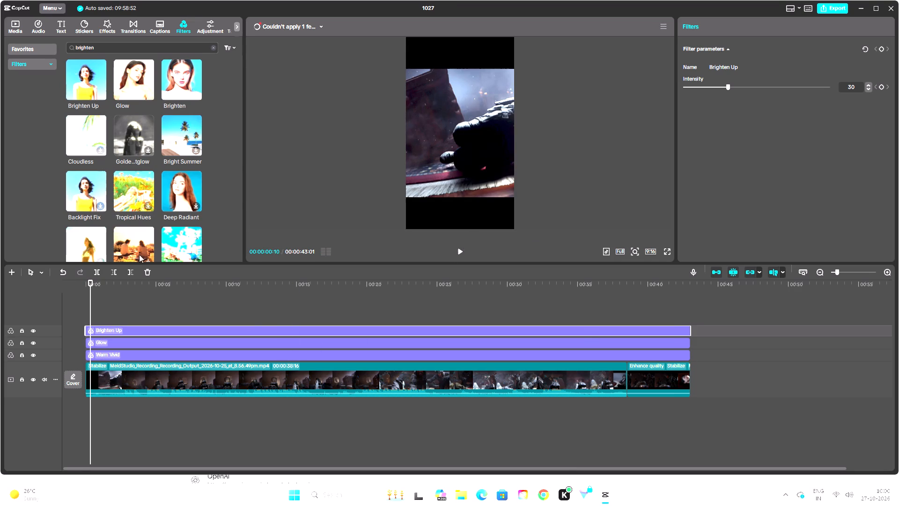
Search the filter library for sharpen.
{"action": "scroll", "coordinate": [80, 121], "scroll_direction": "down", "scroll_amount": 2}
{"action": "scroll", "coordinate": [103, 123], "scroll_direction": "up", "scroll_amount": 3}
{"action": "left_click", "coordinate": [105, 47]}
{"action": "key", "text": "BackSpace"}
{"action": "key", "text": "BackSpace"}
{"action": "key", "text": "BackSpace"}
{"action": "key", "text": "BackSpace"}
{"action": "key", "text": "BackSpace"}
{"action": "key", "text": "BackSpace"}
{"action": "key", "text": "BackSpace"}
{"action": "key", "text": "BackSpace"}
{"action": "key", "text": "BackSpace"}
{"action": "key", "text": "BackSpace"}
{"action": "key", "text": "BackSpace"}
{"action": "key", "text": "BackSpace"}
{"action": "key", "text": "BackSpace"}
{"action": "key", "text": "BackSpace"}
{"action": "key", "text": "BackSpace"}
{"action": "key", "text": "BackSpace"}
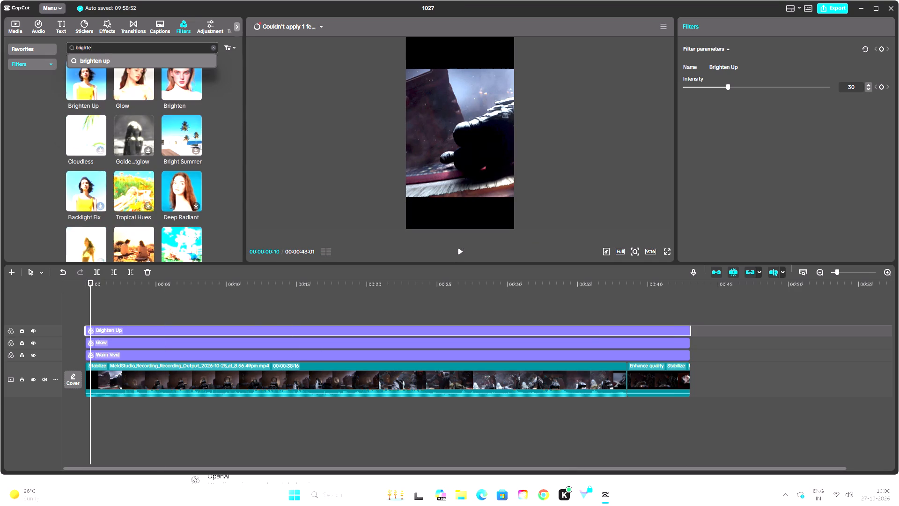
{"action": "type", "text": "sj"}
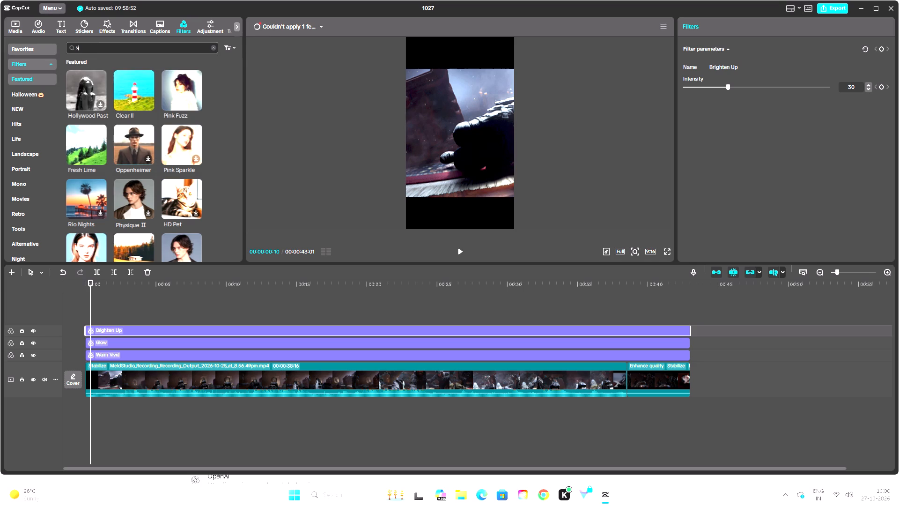
{"action": "key", "text": "BackSpace"}
{"action": "type", "text": "harpen"}
{"action": "key", "text": "Return"}
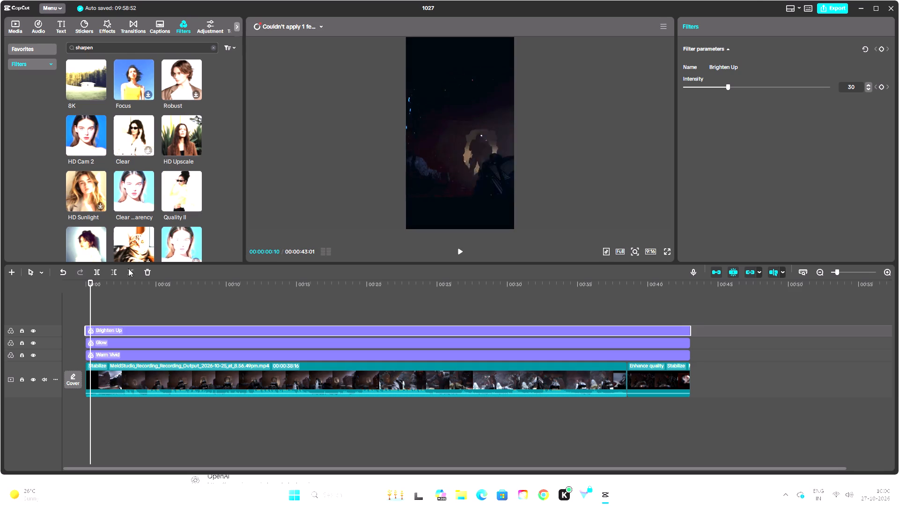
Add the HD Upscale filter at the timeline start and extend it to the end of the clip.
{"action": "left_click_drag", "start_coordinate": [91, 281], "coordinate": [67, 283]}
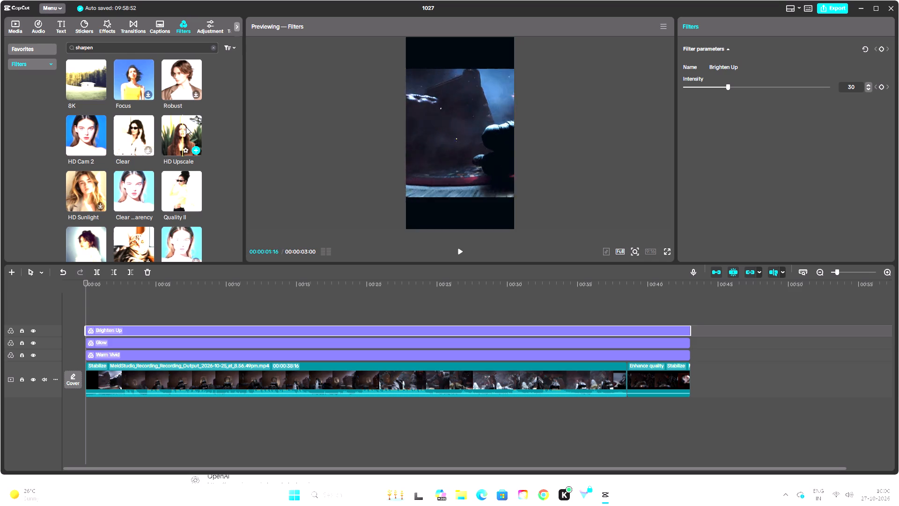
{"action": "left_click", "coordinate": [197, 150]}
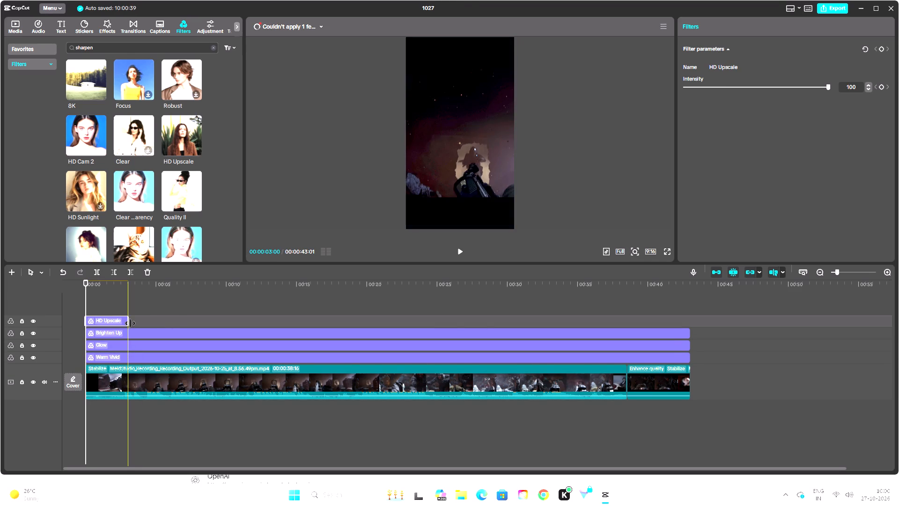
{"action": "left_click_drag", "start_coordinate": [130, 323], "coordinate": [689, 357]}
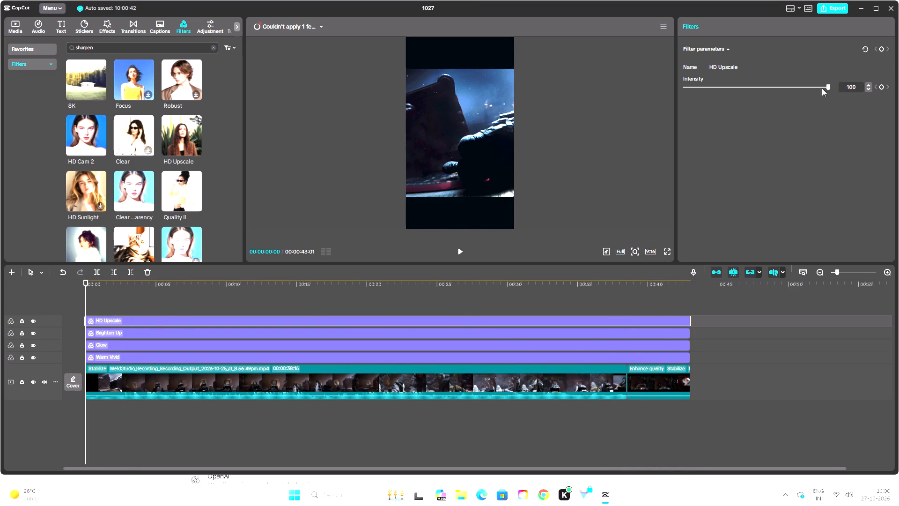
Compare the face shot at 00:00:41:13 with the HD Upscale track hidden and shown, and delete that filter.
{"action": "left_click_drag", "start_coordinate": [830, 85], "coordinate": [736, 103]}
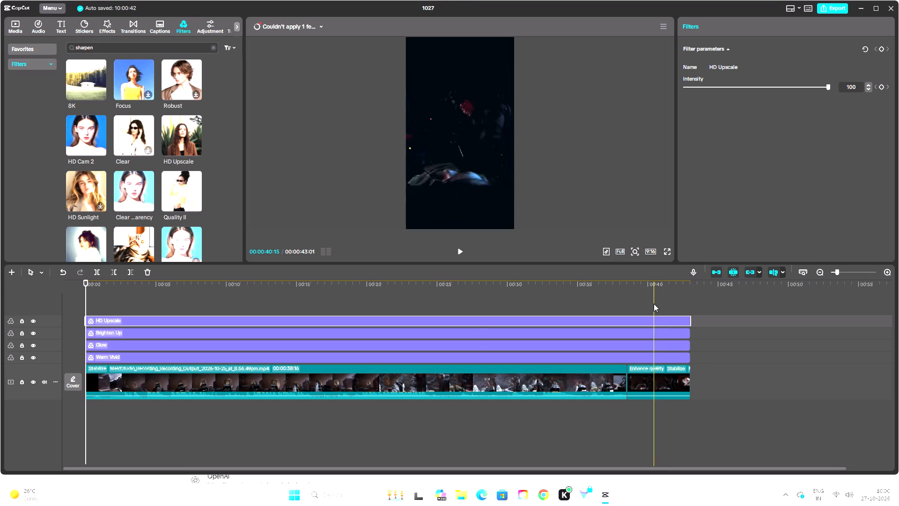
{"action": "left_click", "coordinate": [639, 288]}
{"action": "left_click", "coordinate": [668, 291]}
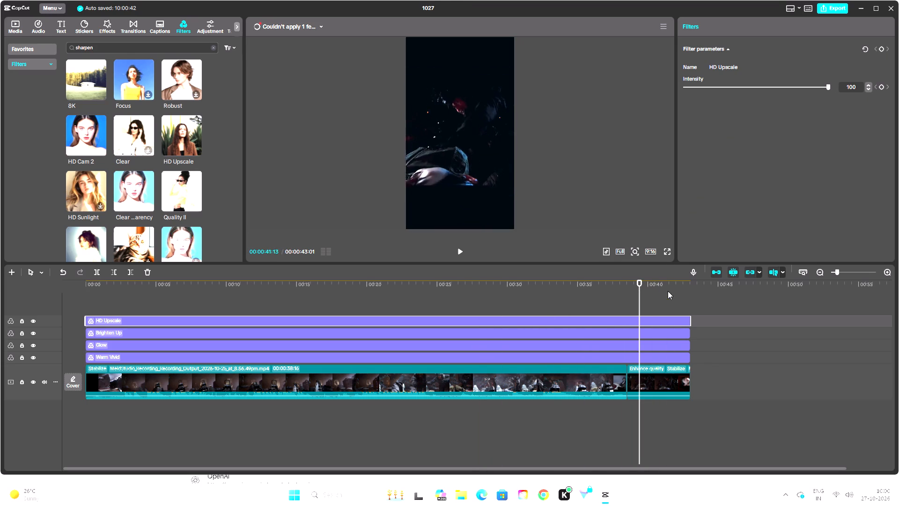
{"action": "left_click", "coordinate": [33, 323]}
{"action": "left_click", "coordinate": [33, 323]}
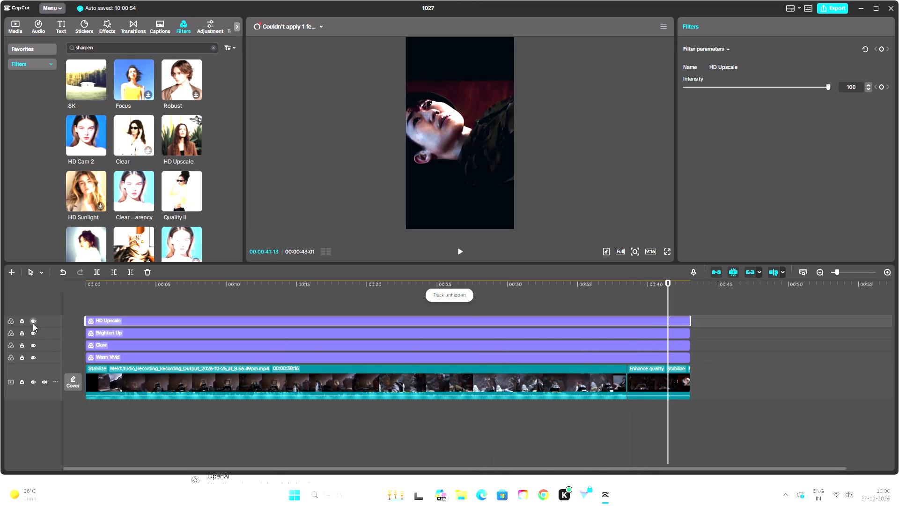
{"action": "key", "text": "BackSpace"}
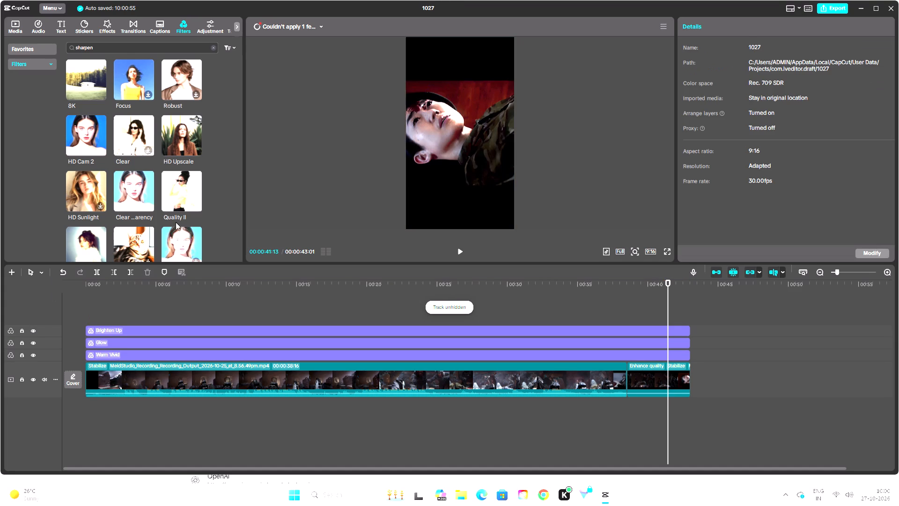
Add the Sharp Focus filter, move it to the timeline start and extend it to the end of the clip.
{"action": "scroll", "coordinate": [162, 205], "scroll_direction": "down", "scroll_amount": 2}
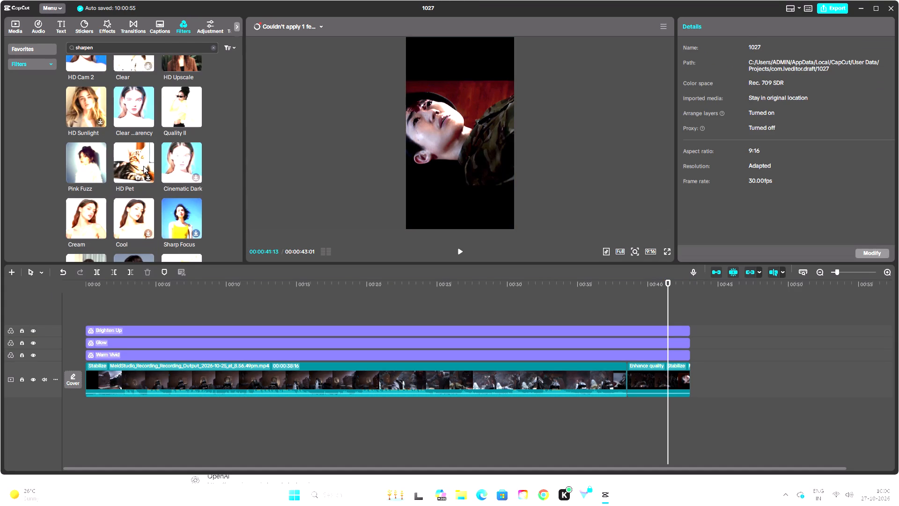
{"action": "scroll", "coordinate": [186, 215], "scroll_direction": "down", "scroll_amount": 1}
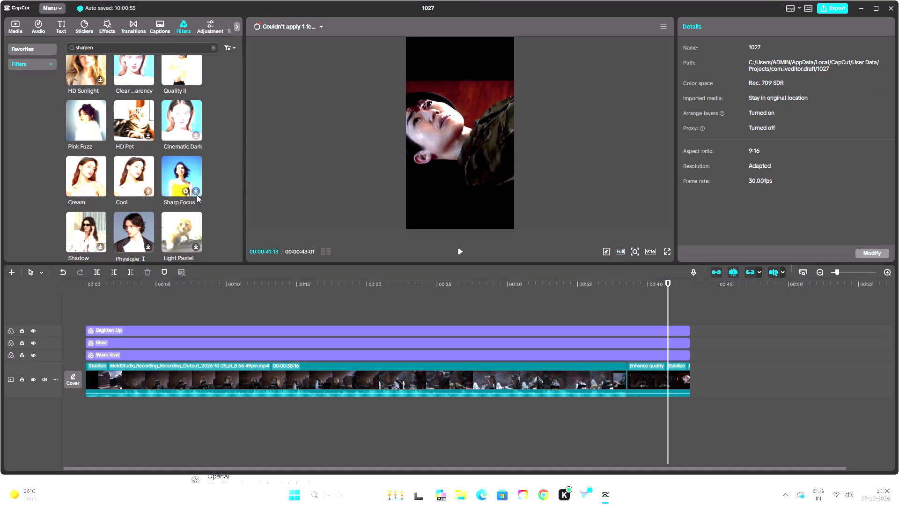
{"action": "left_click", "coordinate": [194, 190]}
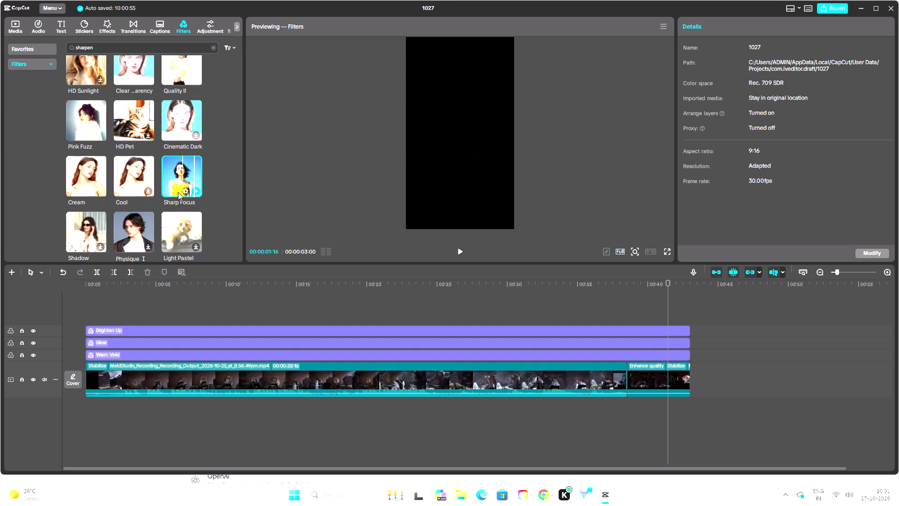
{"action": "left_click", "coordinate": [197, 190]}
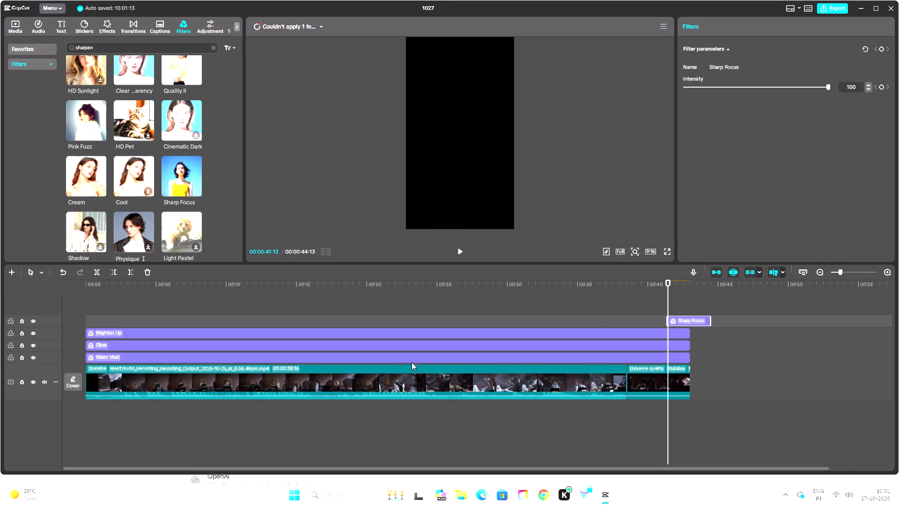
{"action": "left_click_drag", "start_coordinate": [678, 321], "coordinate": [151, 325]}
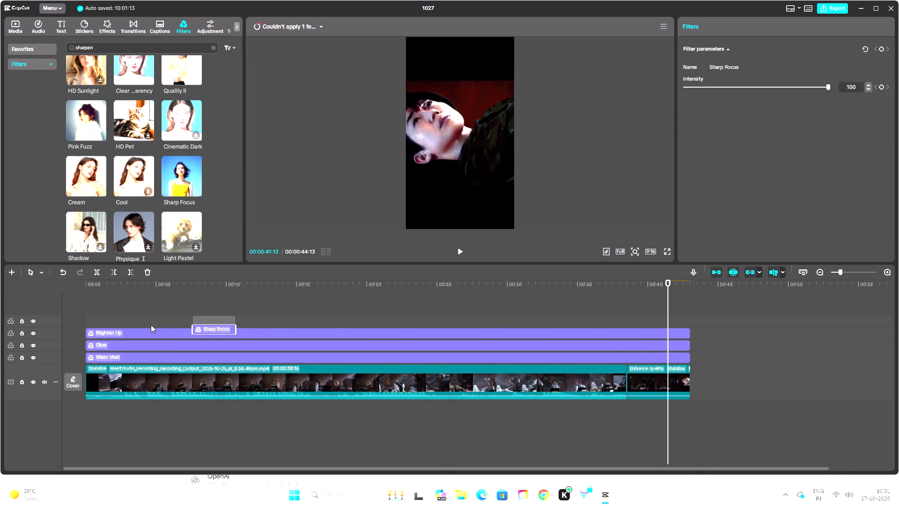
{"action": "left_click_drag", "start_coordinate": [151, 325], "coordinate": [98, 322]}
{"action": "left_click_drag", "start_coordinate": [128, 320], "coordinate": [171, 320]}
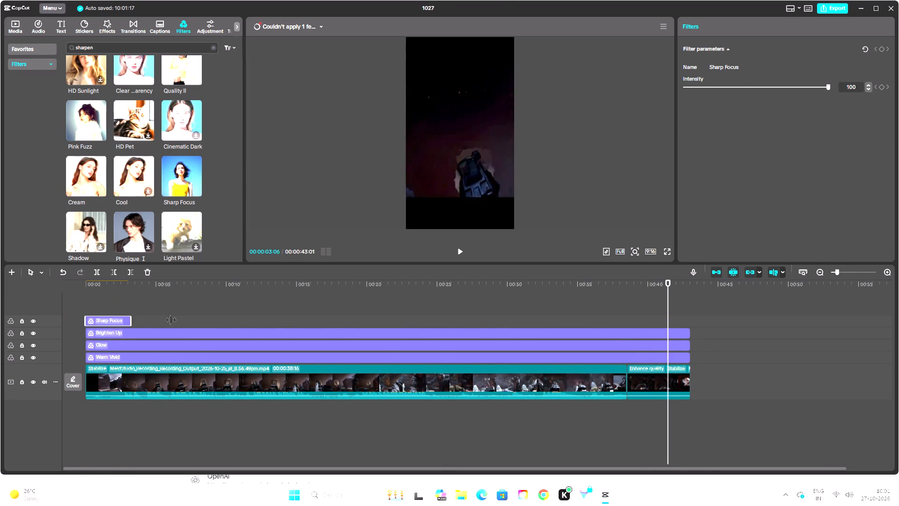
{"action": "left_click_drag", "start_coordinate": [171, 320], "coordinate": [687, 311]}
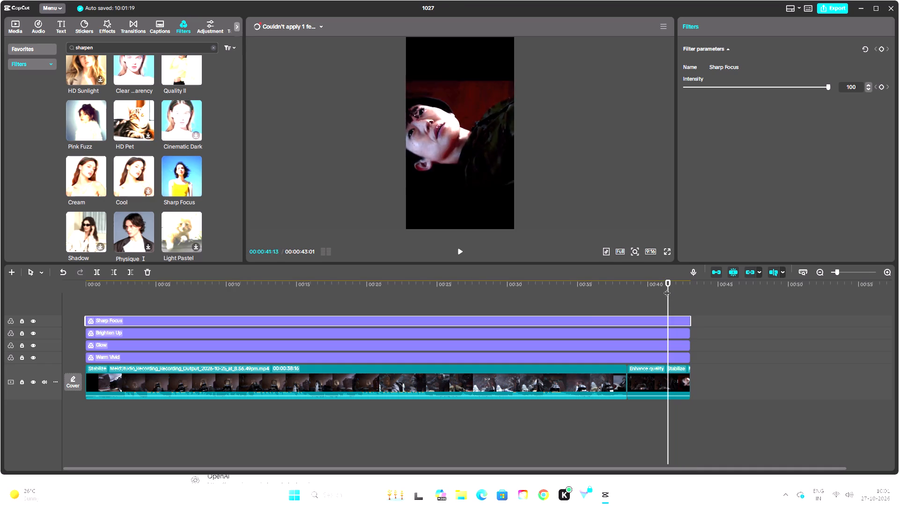
Play the footage from 00:00:31:11 and compare the paused gun-sight shot with the Sharp Focus track hidden and shown.
{"action": "left_click_drag", "start_coordinate": [667, 288], "coordinate": [526, 303]}
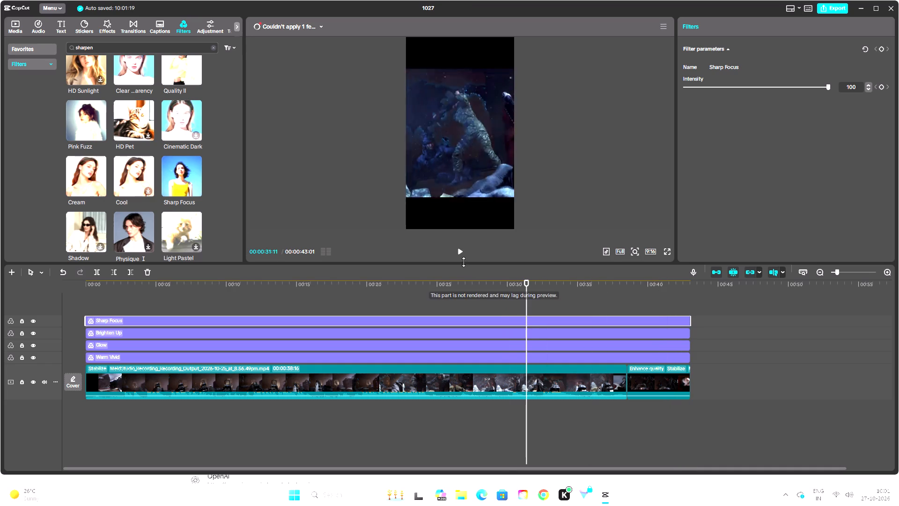
{"action": "left_click", "coordinate": [463, 258]}
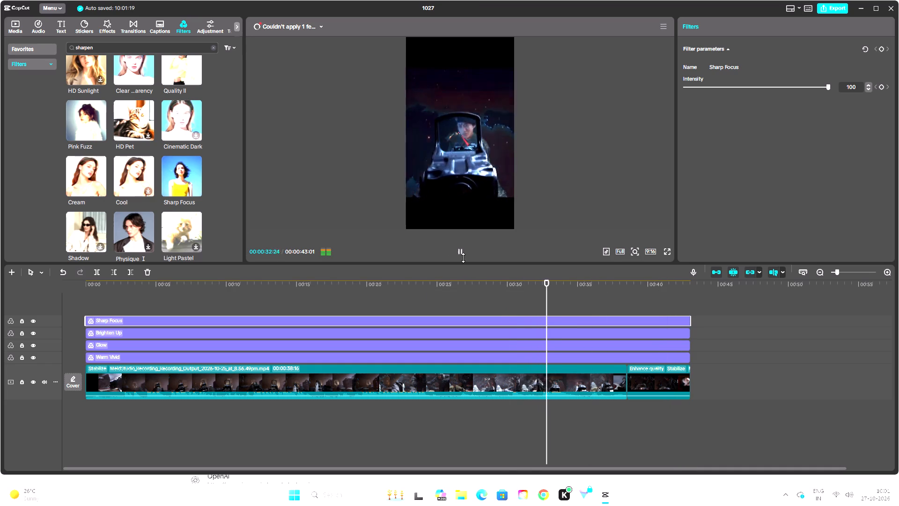
{"action": "left_click", "coordinate": [463, 258]}
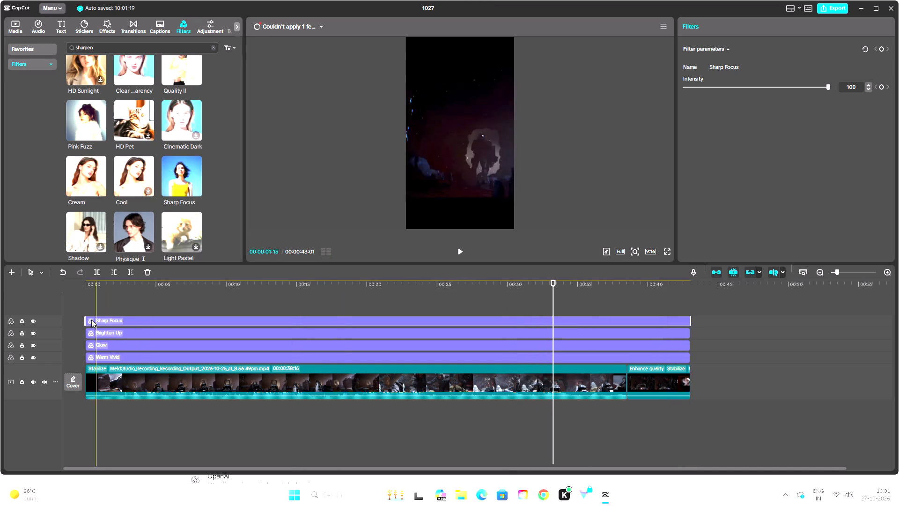
{"action": "left_click", "coordinate": [35, 322]}
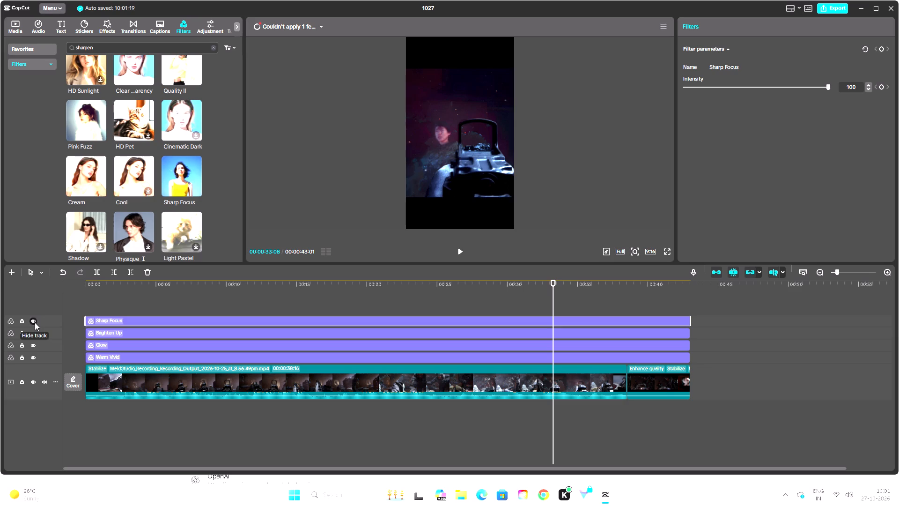
{"action": "left_click", "coordinate": [35, 322]}
{"action": "left_click", "coordinate": [35, 322]}
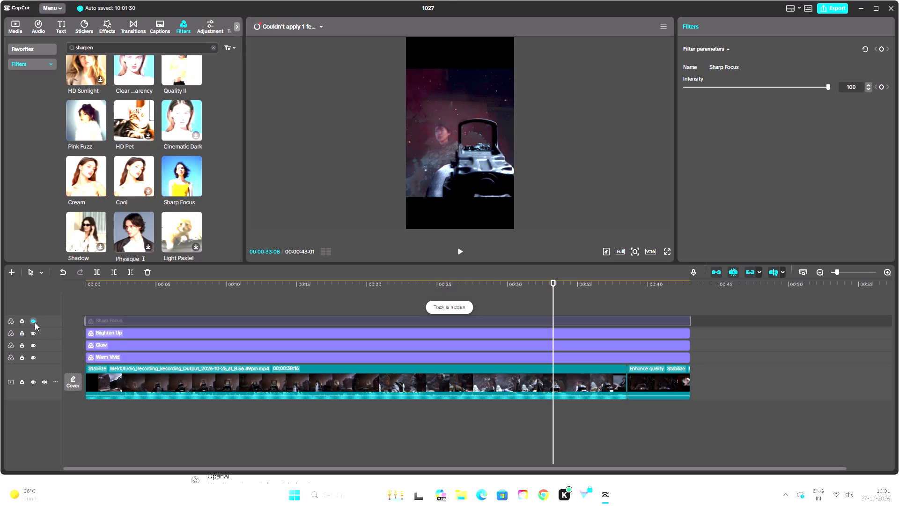
{"action": "left_click", "coordinate": [35, 322]}
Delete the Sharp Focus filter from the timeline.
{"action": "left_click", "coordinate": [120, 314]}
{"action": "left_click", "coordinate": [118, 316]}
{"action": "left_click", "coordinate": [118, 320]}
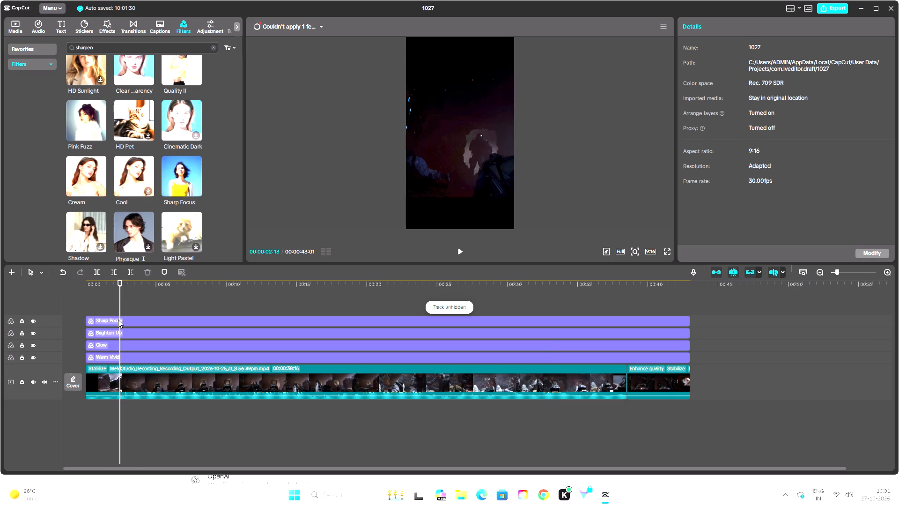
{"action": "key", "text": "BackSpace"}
Add a custom adjustment layer at the timeline start and extend it to the end of the clip.
{"action": "left_click_drag", "start_coordinate": [121, 283], "coordinate": [44, 295]}
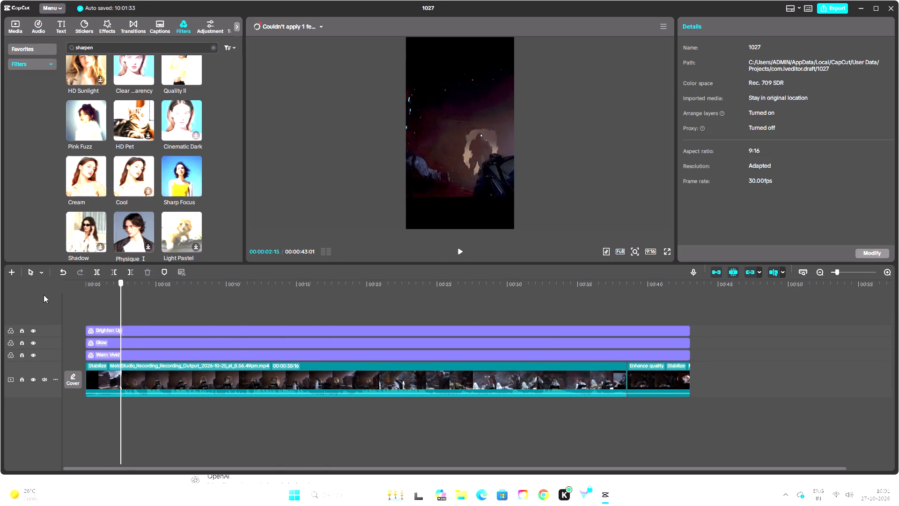
{"action": "left_click_drag", "start_coordinate": [44, 295], "coordinate": [43, 295]}
{"action": "left_click", "coordinate": [196, 34]}
{"action": "left_click", "coordinate": [203, 29]}
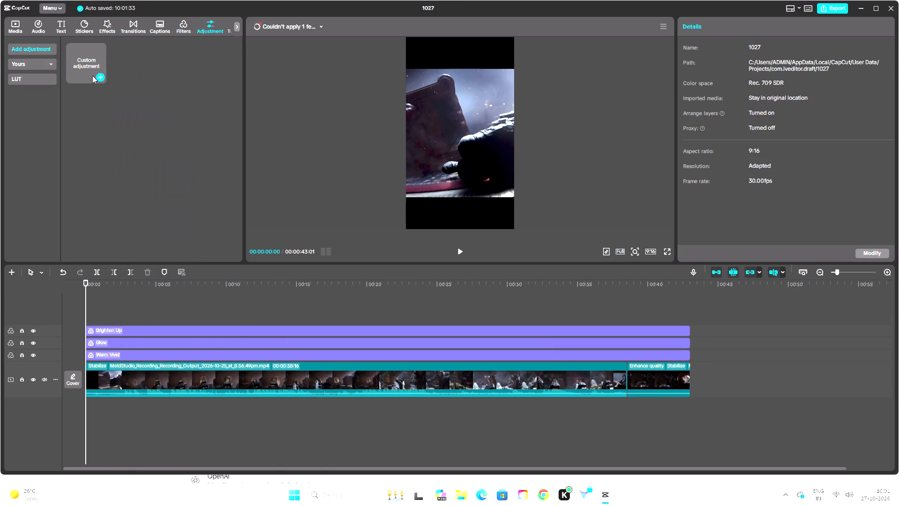
{"action": "left_click", "coordinate": [99, 76]}
{"action": "left_click_drag", "start_coordinate": [128, 320], "coordinate": [467, 323]}
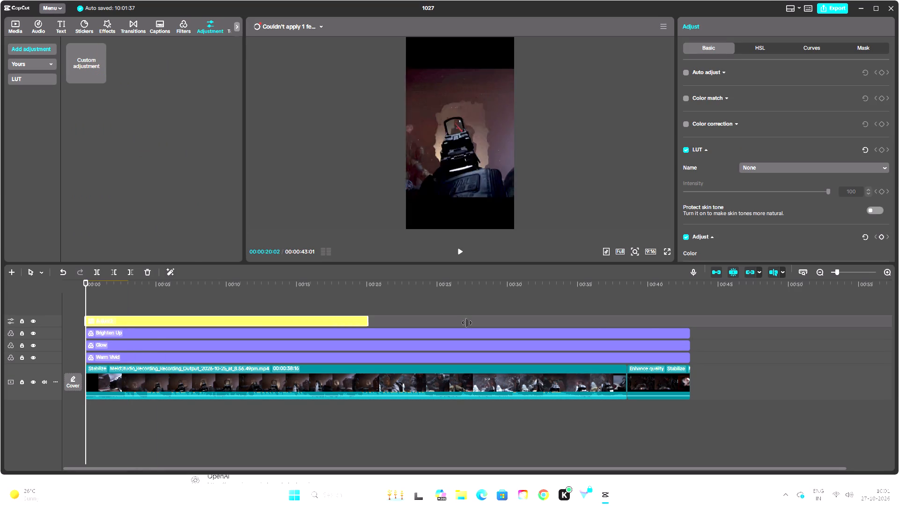
{"action": "left_click_drag", "start_coordinate": [467, 323], "coordinate": [685, 344]}
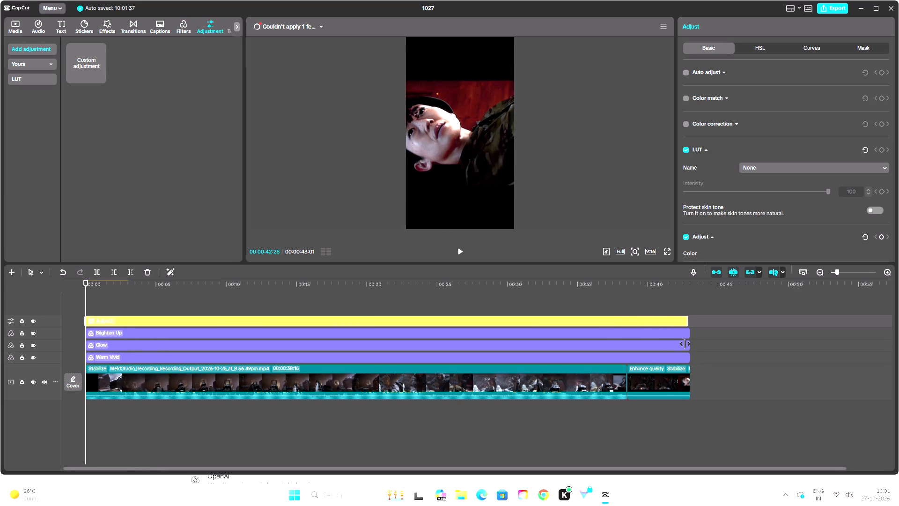
{"action": "left_click_drag", "start_coordinate": [685, 344], "coordinate": [688, 346]}
Set the custom adjustment layer's Exposure to -1 and Saturation to 1.
{"action": "scroll", "coordinate": [775, 135], "scroll_direction": "down", "scroll_amount": 2}
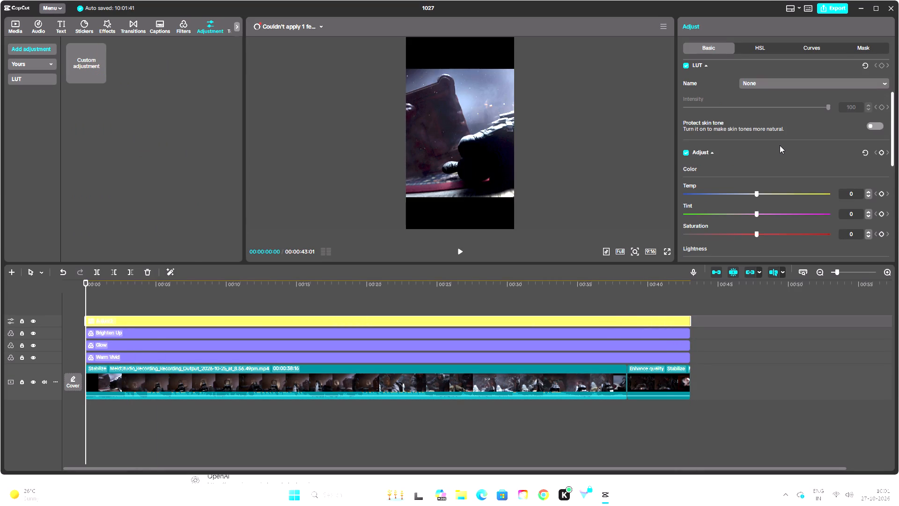
{"action": "scroll", "coordinate": [780, 145], "scroll_direction": "down", "scroll_amount": 2}
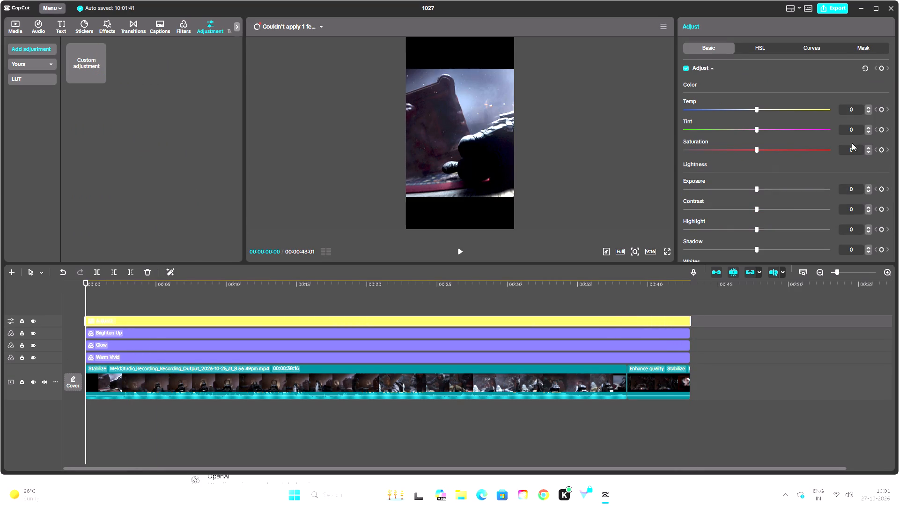
{"action": "left_click", "coordinate": [868, 192]}
{"action": "left_click", "coordinate": [869, 146]}
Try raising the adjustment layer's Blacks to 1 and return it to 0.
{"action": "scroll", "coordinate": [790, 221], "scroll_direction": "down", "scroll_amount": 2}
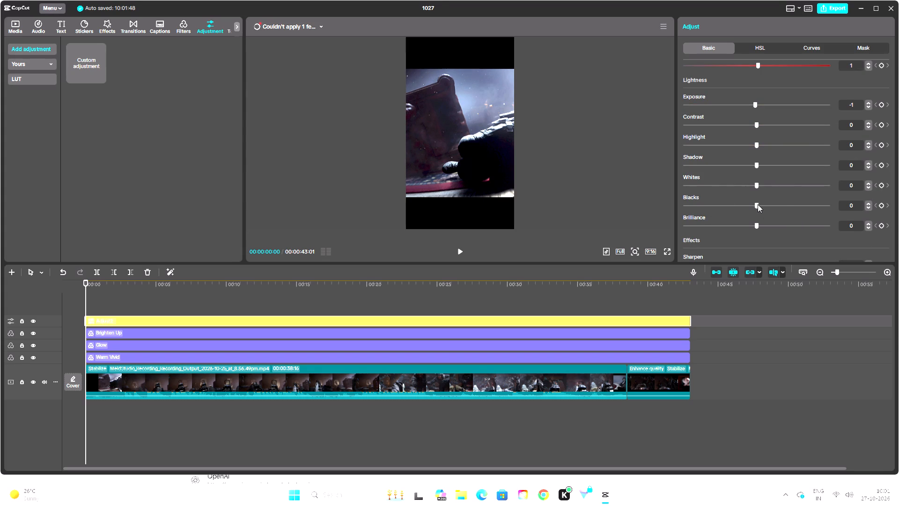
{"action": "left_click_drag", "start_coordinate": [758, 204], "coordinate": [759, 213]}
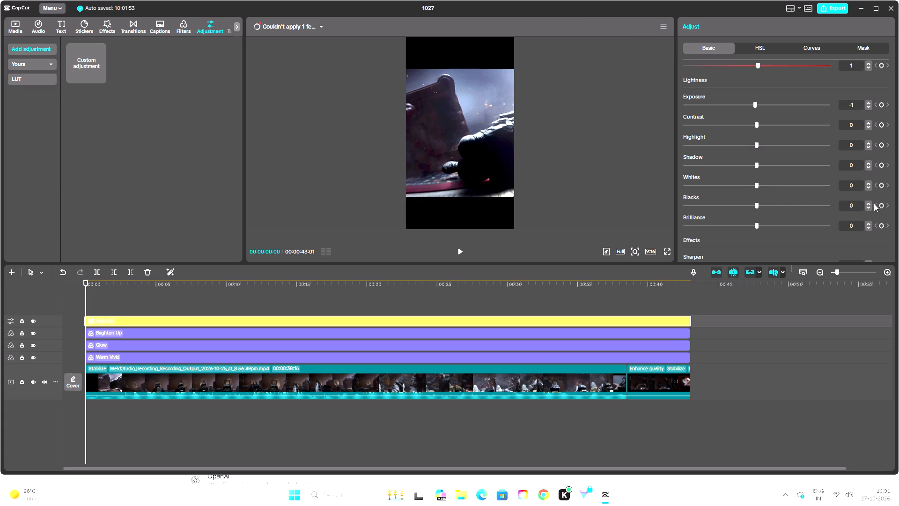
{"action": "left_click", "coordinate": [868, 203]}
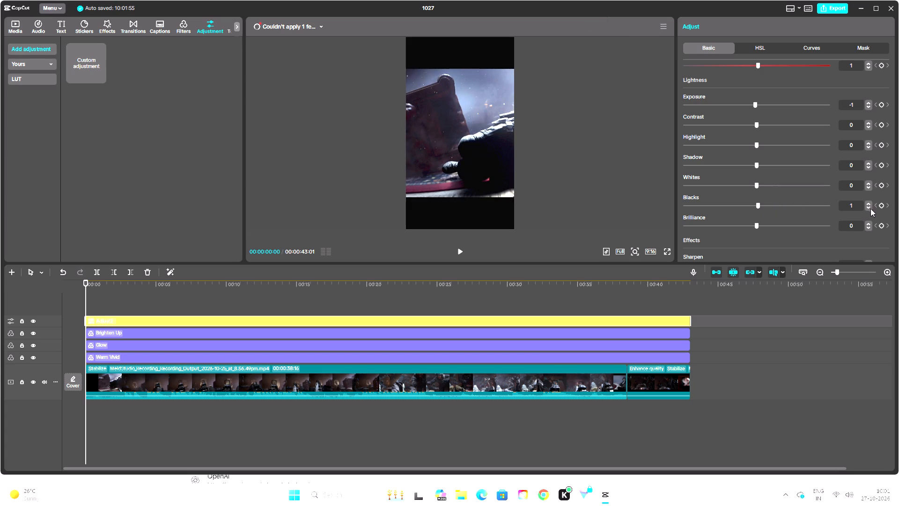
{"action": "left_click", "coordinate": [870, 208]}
Set the adjustment layer's Clarity to 16 and Sharpen to 10.
{"action": "scroll", "coordinate": [808, 189], "scroll_direction": "down", "scroll_amount": 3}
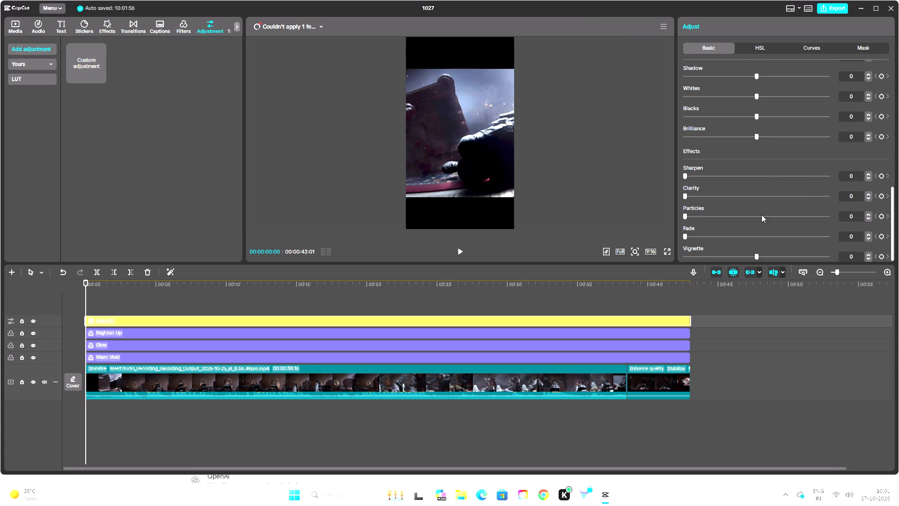
{"action": "left_click_drag", "start_coordinate": [684, 198], "coordinate": [704, 201]}
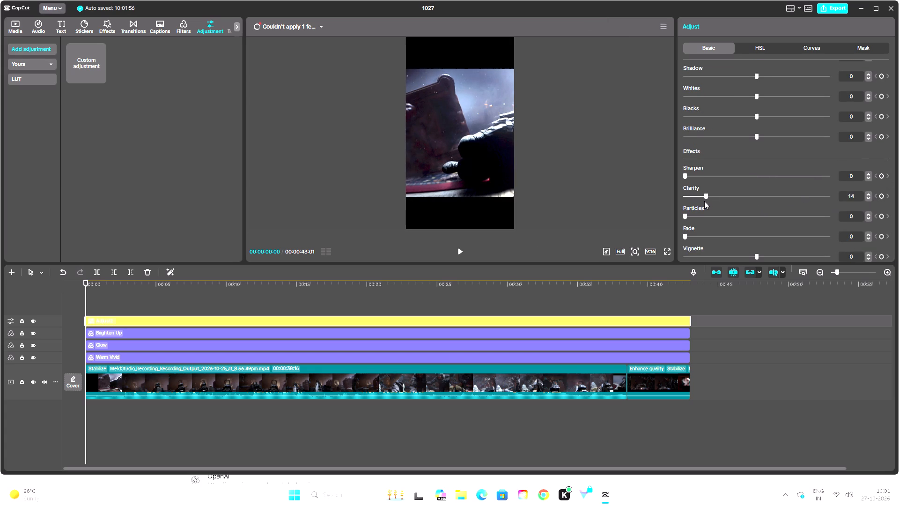
{"action": "left_click_drag", "start_coordinate": [704, 201], "coordinate": [706, 201]}
{"action": "left_click_drag", "start_coordinate": [686, 176], "coordinate": [700, 178]}
{"action": "left_click_drag", "start_coordinate": [700, 178], "coordinate": [700, 179]}
Scrub through the footage to 00:00:35:08 and compare the shot with the adjustment track hidden and shown.
{"action": "left_click_drag", "start_coordinate": [85, 285], "coordinate": [179, 290]}
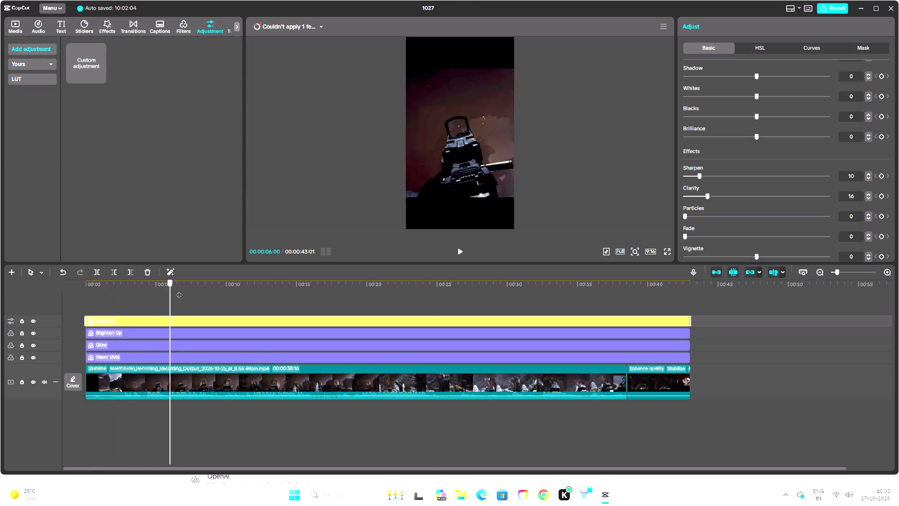
{"action": "left_click_drag", "start_coordinate": [179, 290], "coordinate": [323, 299]}
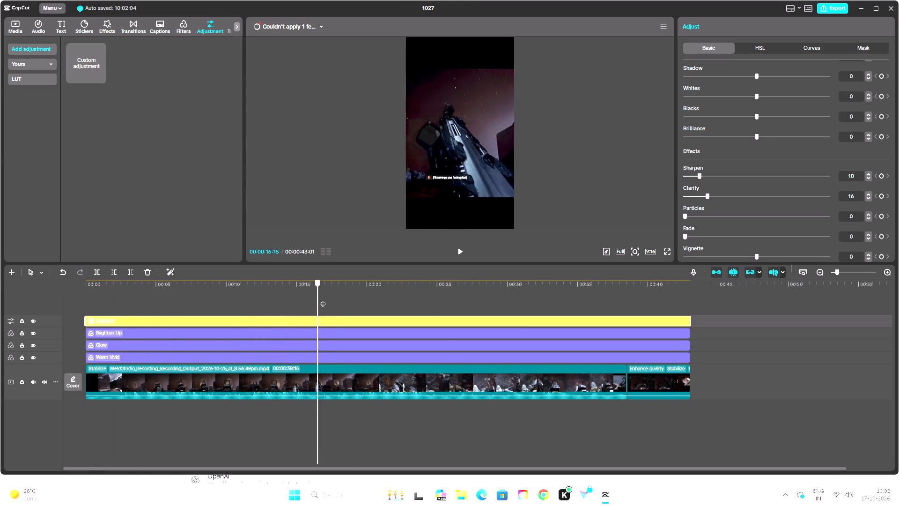
{"action": "left_click_drag", "start_coordinate": [323, 299], "coordinate": [470, 304]}
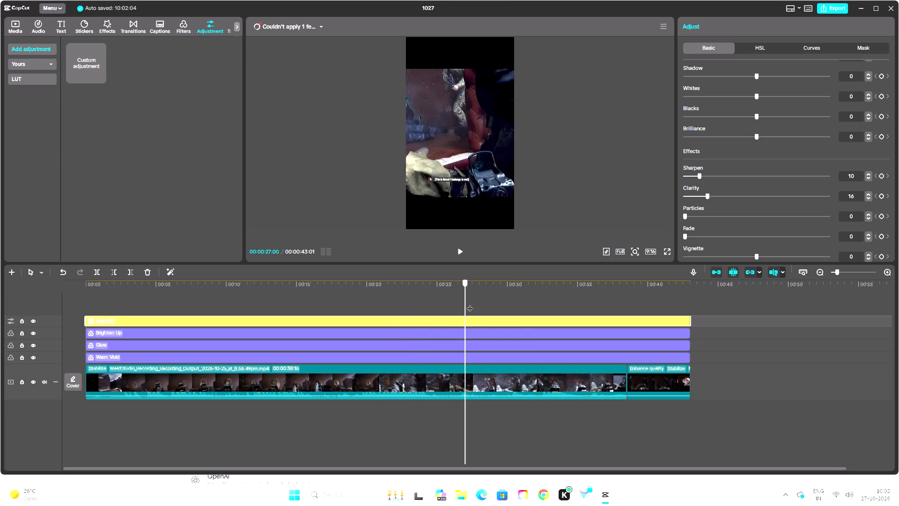
{"action": "left_click_drag", "start_coordinate": [470, 304], "coordinate": [617, 311]}
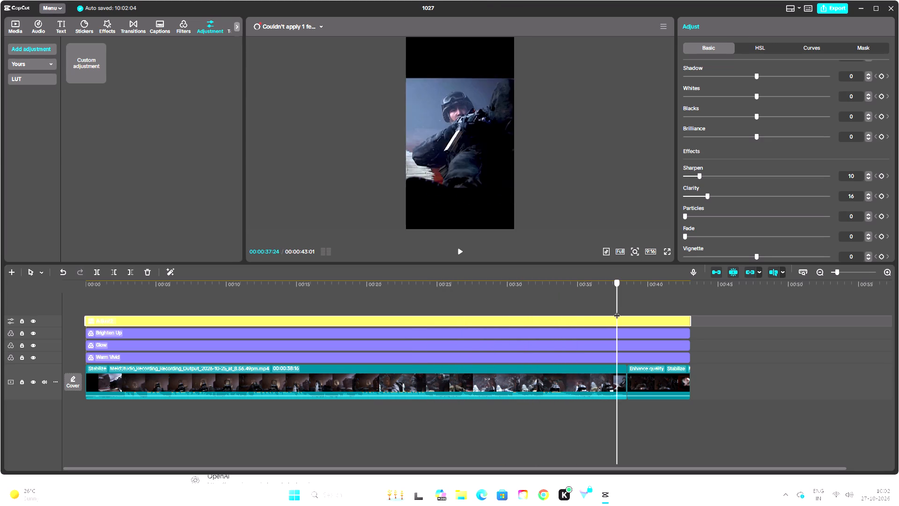
{"action": "left_click_drag", "start_coordinate": [617, 311], "coordinate": [581, 312]}
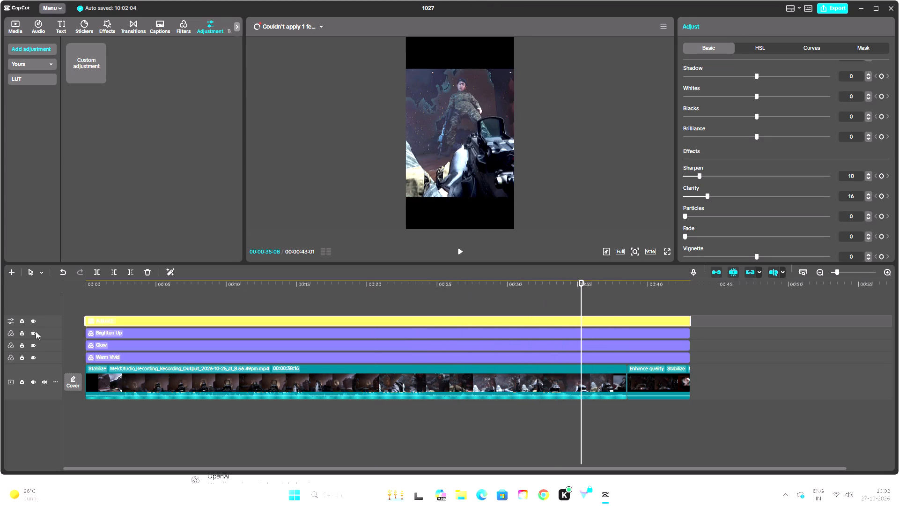
{"action": "left_click", "coordinate": [31, 323]}
{"action": "left_click", "coordinate": [31, 323]}
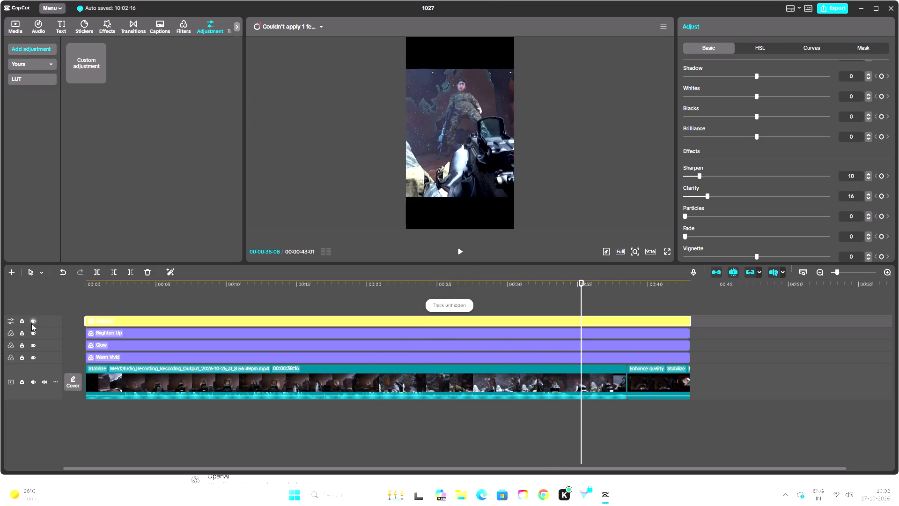
{"action": "left_click", "coordinate": [31, 323]}
{"action": "left_click", "coordinate": [31, 323]}
{"action": "left_click", "coordinate": [31, 323]}
{"action": "left_click", "coordinate": [31, 323]}
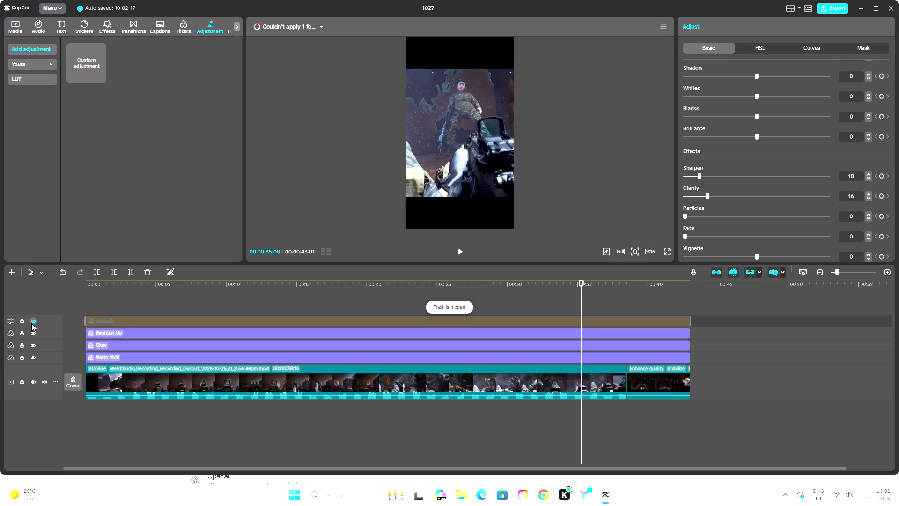
{"action": "left_click", "coordinate": [31, 323]}
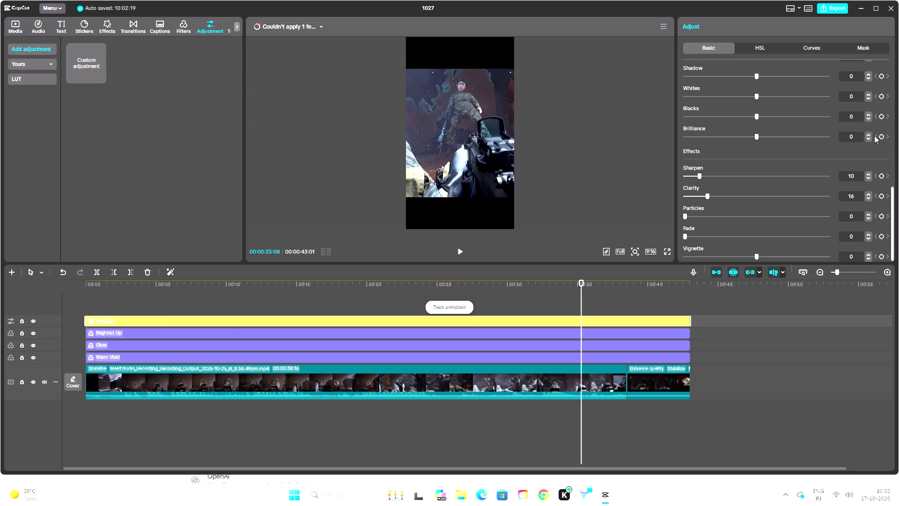
Set the adjustment layer's Sharpen to 12 and Brilliance to 5.
{"action": "scroll", "coordinate": [855, 127], "scroll_direction": "up", "scroll_amount": 2}
{"action": "scroll", "coordinate": [862, 156], "scroll_direction": "down", "scroll_amount": 7}
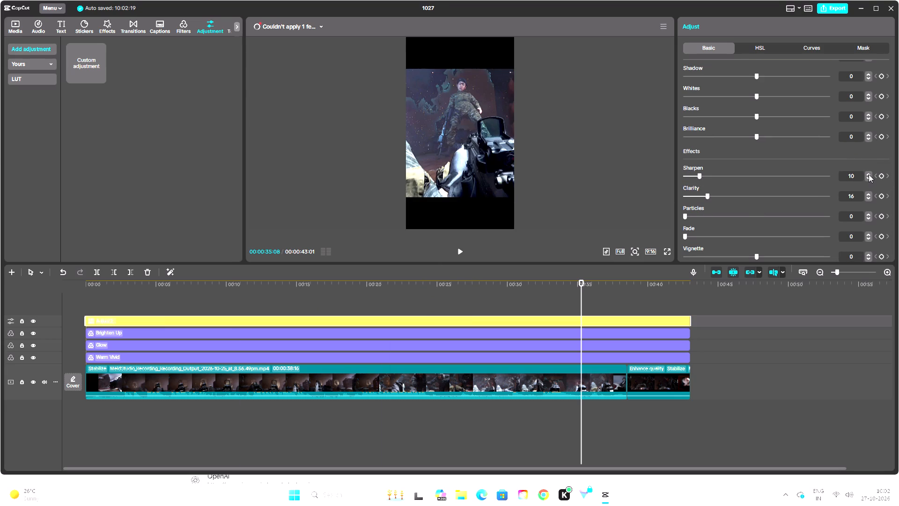
{"action": "double_click", "coordinate": [869, 174]}
{"action": "triple_click", "coordinate": [868, 134]}
{"action": "double_click", "coordinate": [868, 134]}
Compare the 00:00:35:08 shot with the adjustment track hidden and shown, and scrub on to the closing face shot around 00:00:41:09.
{"action": "left_click", "coordinate": [33, 323]}
{"action": "left_click", "coordinate": [33, 323]}
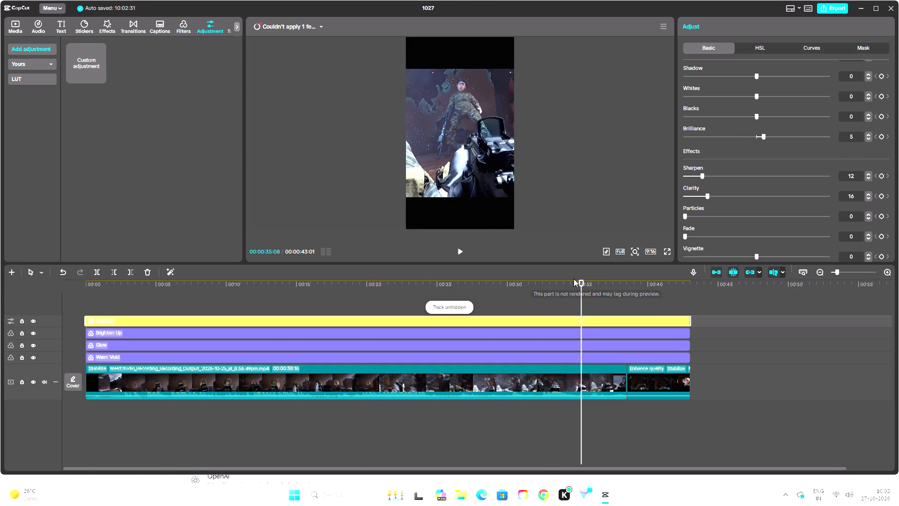
{"action": "left_click_drag", "start_coordinate": [580, 283], "coordinate": [620, 290]}
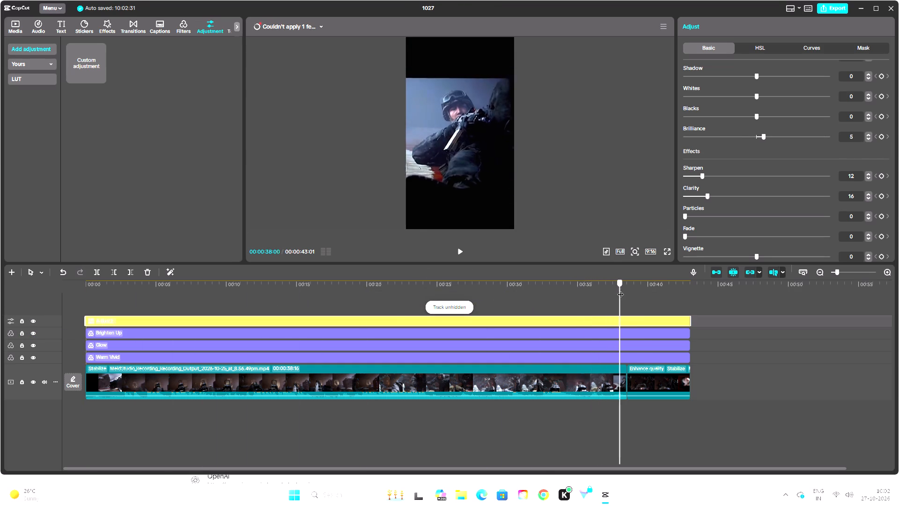
{"action": "left_click_drag", "start_coordinate": [620, 290], "coordinate": [666, 303]}
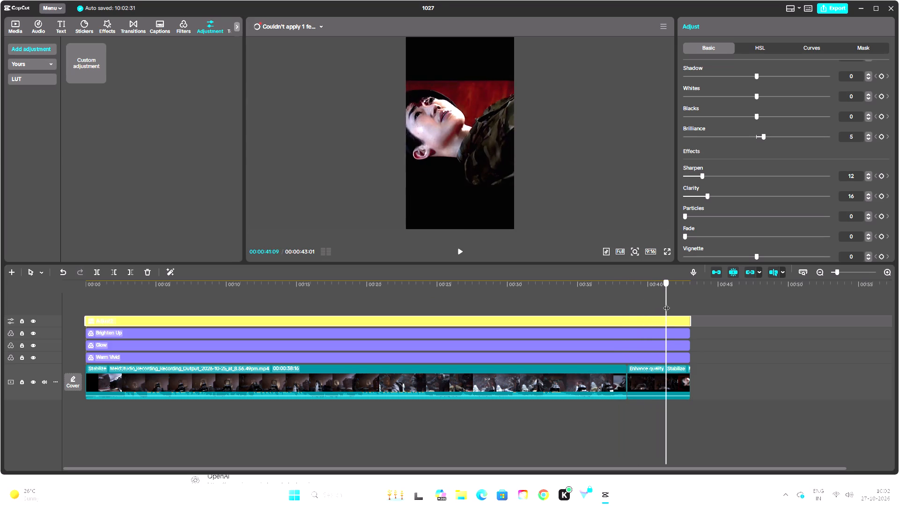
Play the adjusted clip in full-screen preview from the start of the timeline.
{"action": "left_click_drag", "start_coordinate": [666, 303], "coordinate": [112, 261]}
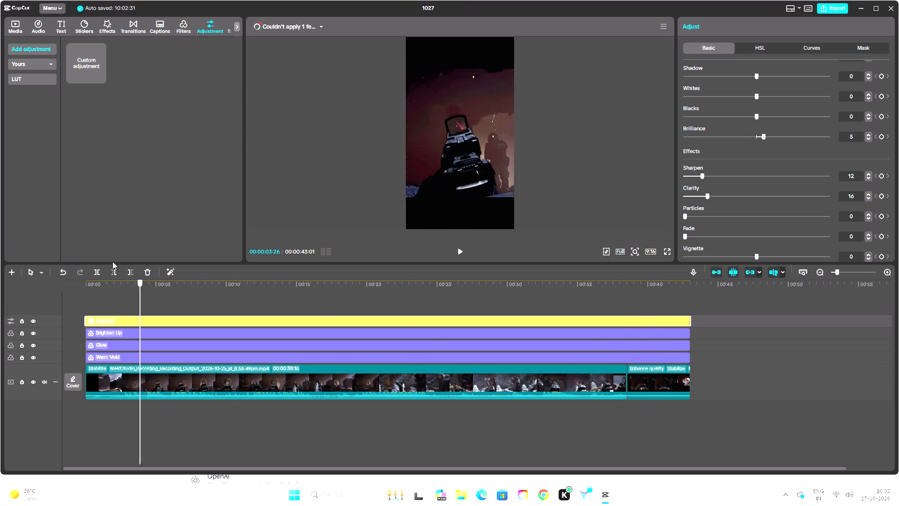
{"action": "left_click_drag", "start_coordinate": [112, 261], "coordinate": [63, 256]}
{"action": "left_click", "coordinate": [666, 253]}
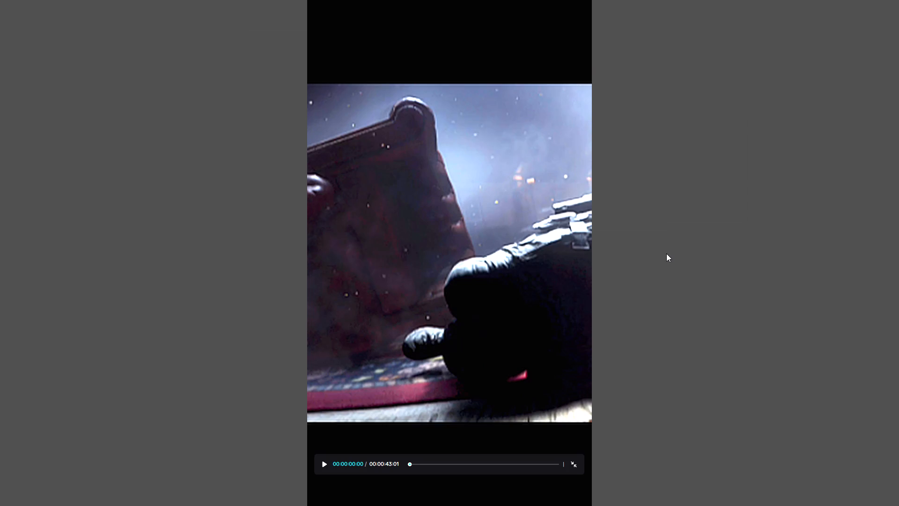
{"action": "left_click", "coordinate": [321, 466]}
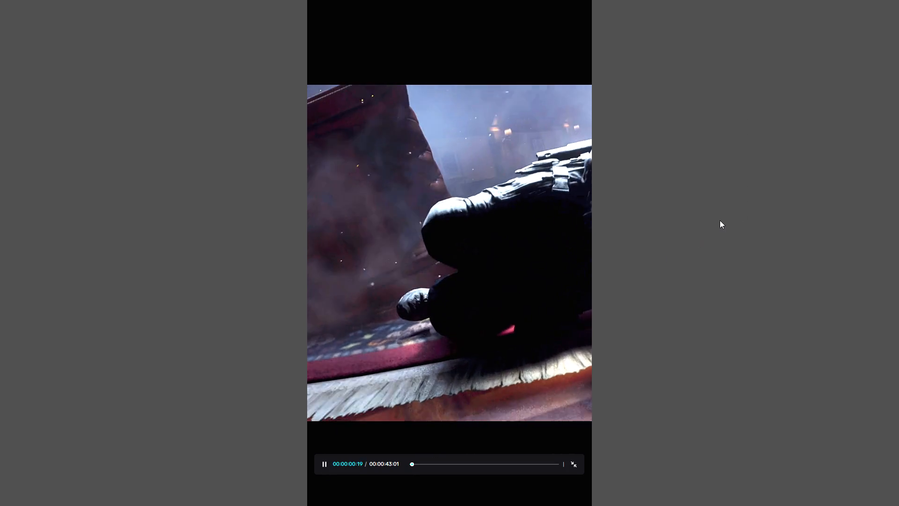
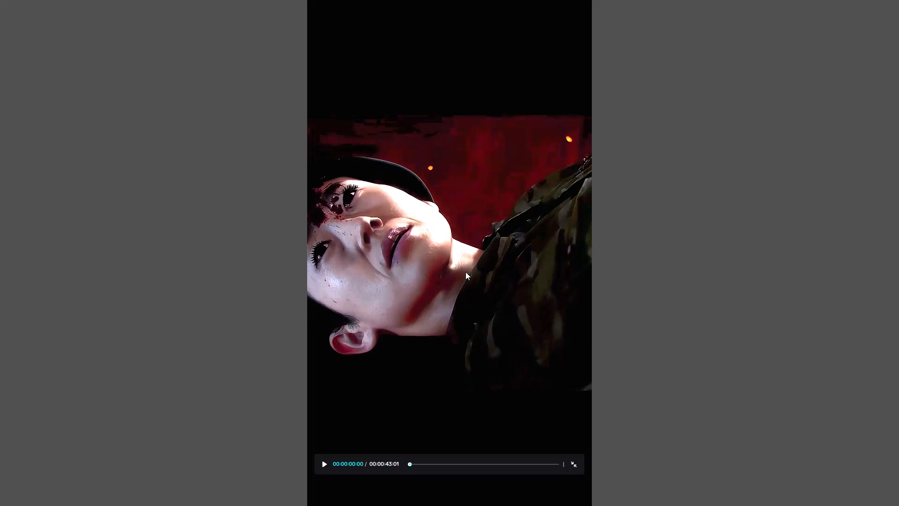
Exit full-screen preview and add a Black Fade transition, found by searching "black fade", at the cut between the two clips at 00:00:38:16.
{"action": "left_click", "coordinate": [575, 463]}
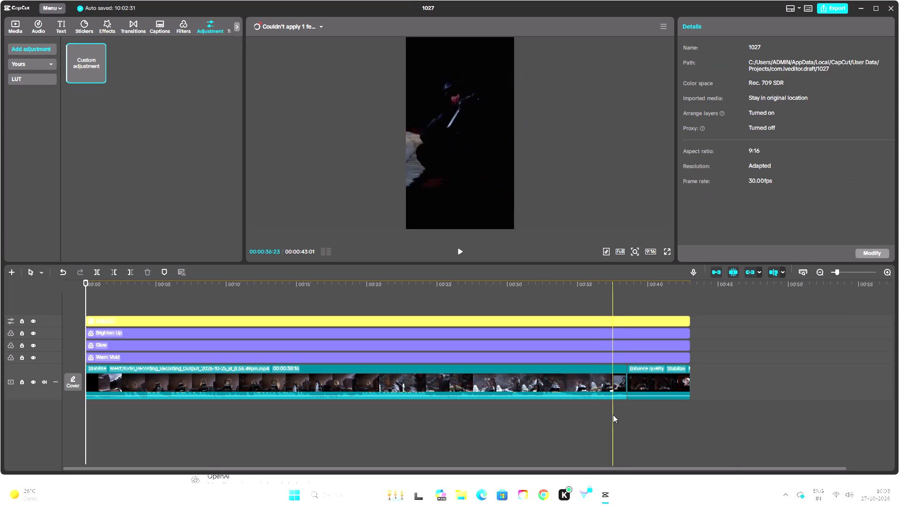
{"action": "left_click", "coordinate": [629, 384]}
{"action": "left_click", "coordinate": [627, 384]}
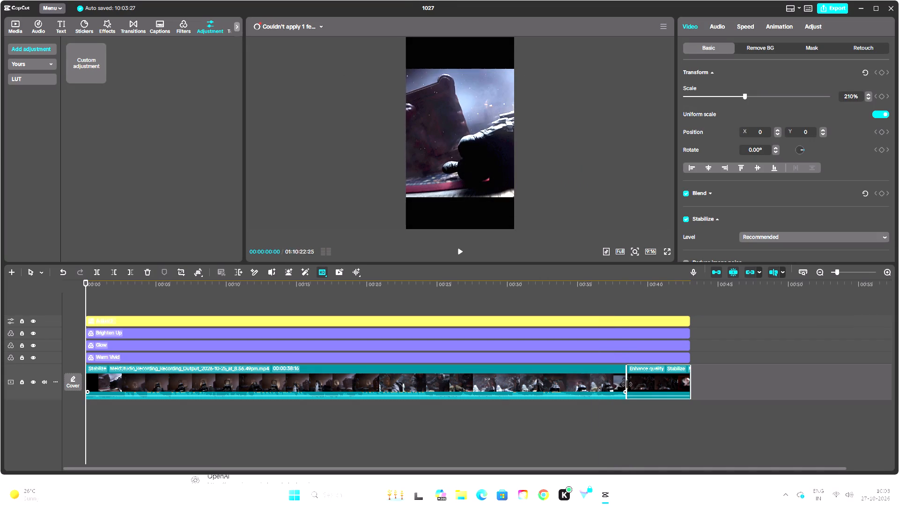
{"action": "left_click", "coordinate": [626, 382]}
{"action": "left_click", "coordinate": [855, 338]}
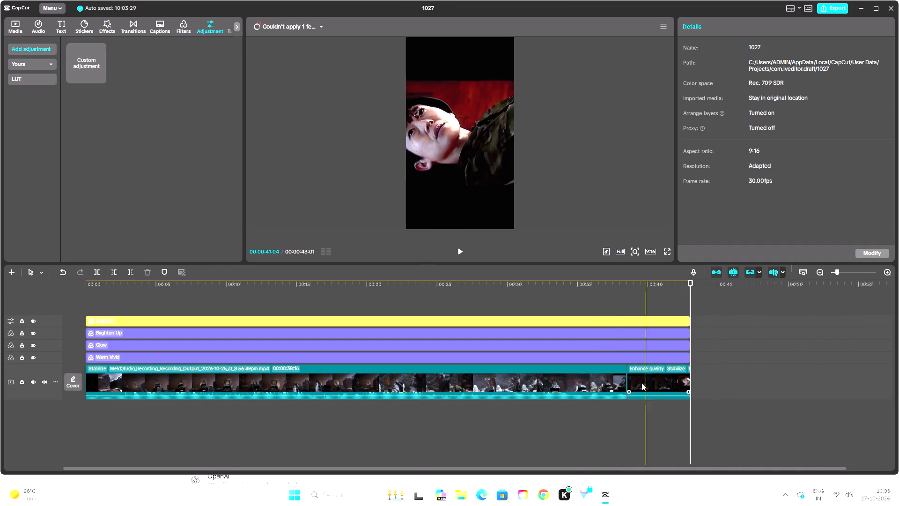
{"action": "left_click", "coordinate": [626, 385]}
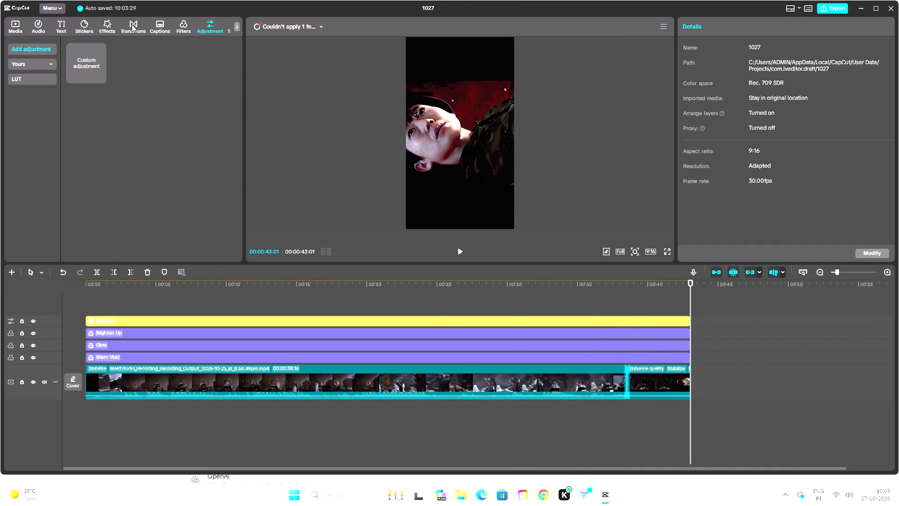
{"action": "left_click", "coordinate": [132, 24]}
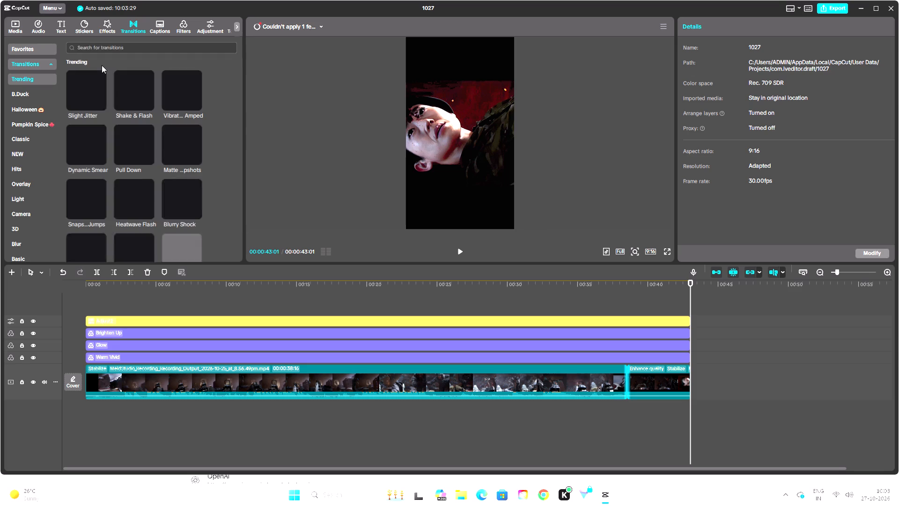
{"action": "left_click", "coordinate": [93, 47]}
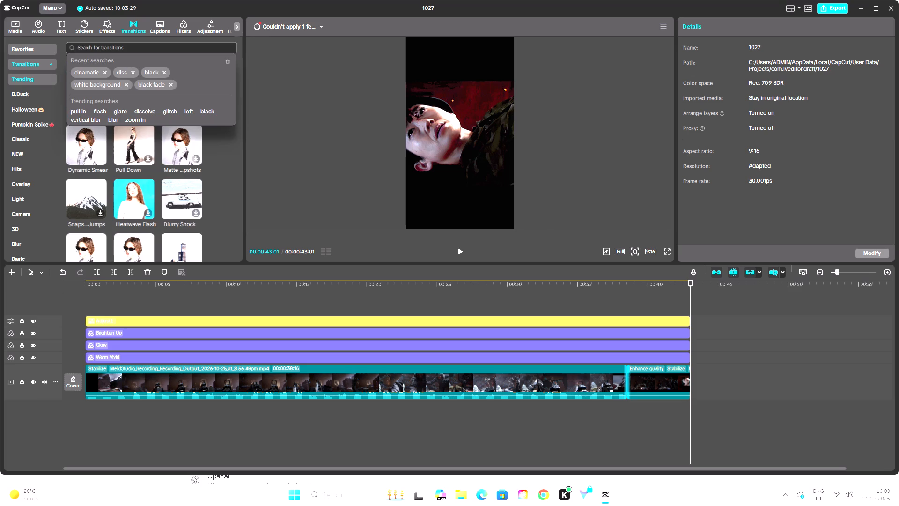
{"action": "left_click", "coordinate": [148, 83]}
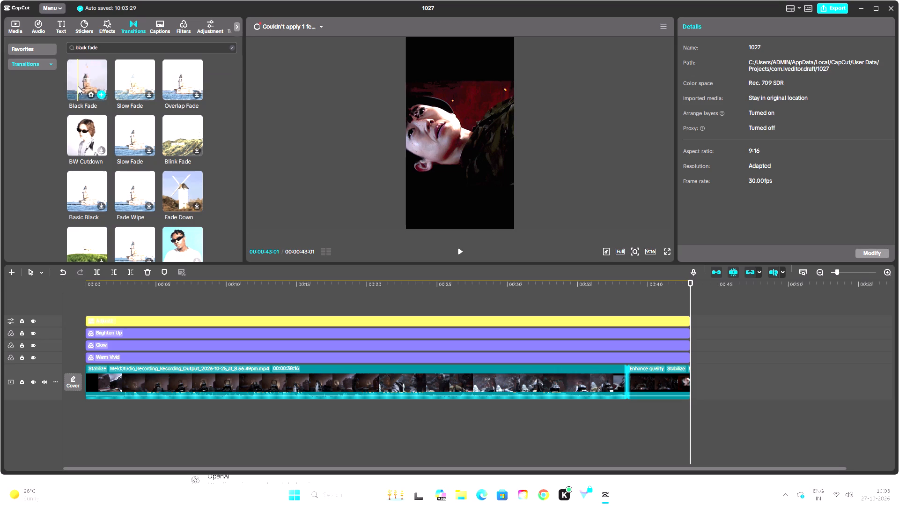
{"action": "left_click", "coordinate": [102, 93]}
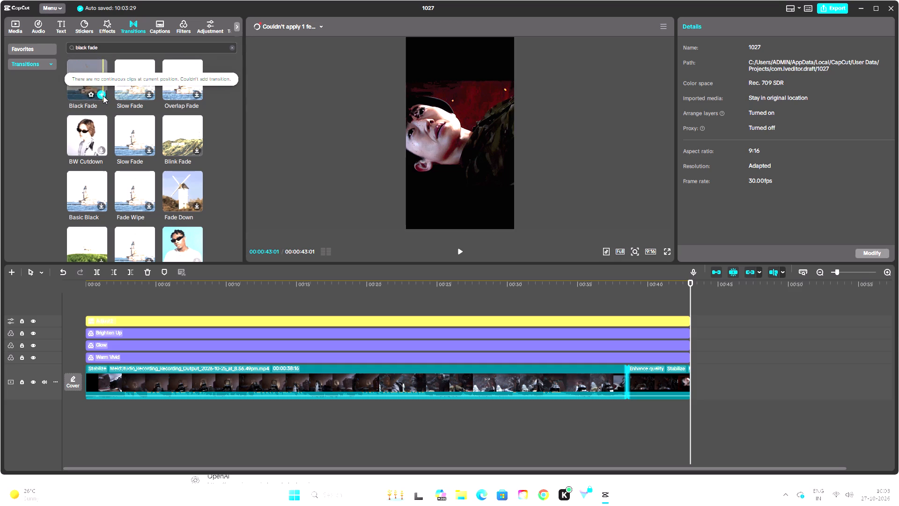
{"action": "left_click", "coordinate": [103, 96]}
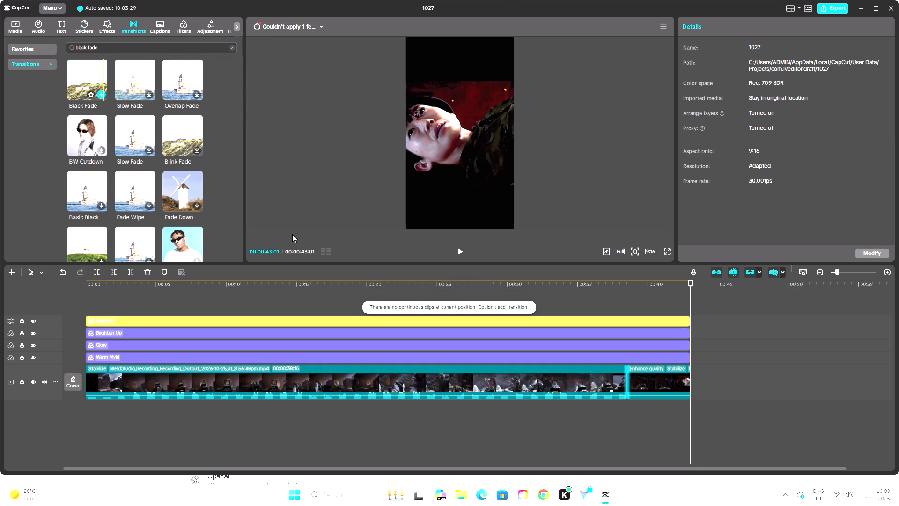
{"action": "left_click", "coordinate": [850, 319]}
{"action": "left_click_drag", "start_coordinate": [693, 282], "coordinate": [627, 298]}
{"action": "left_click", "coordinate": [627, 372]}
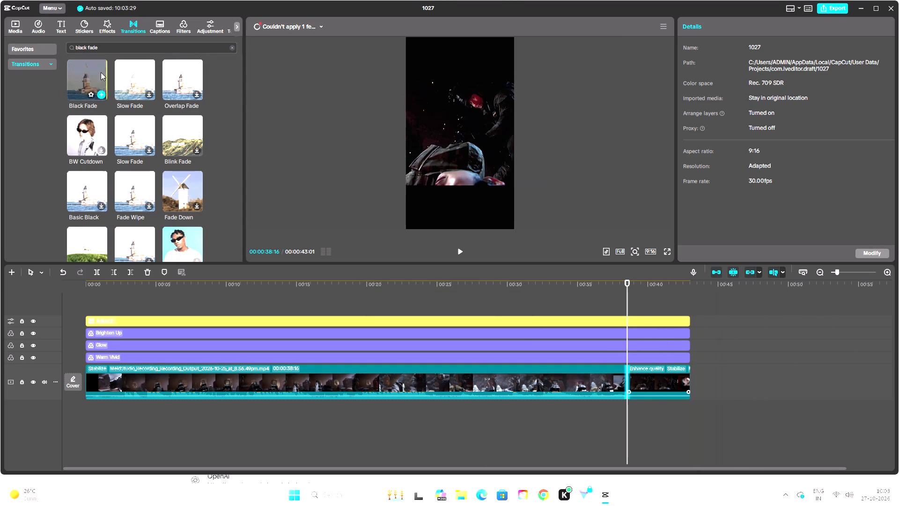
{"action": "left_click", "coordinate": [102, 94]}
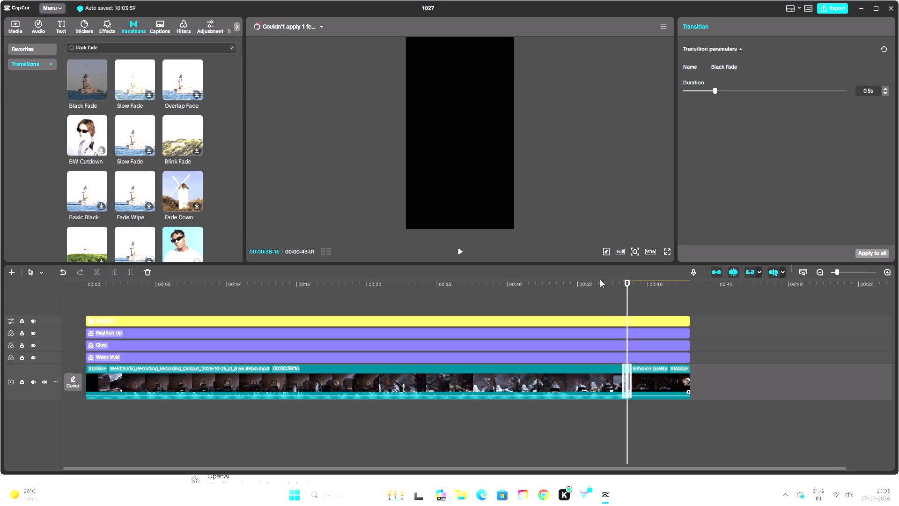
{"action": "left_click_drag", "start_coordinate": [625, 281], "coordinate": [612, 297]}
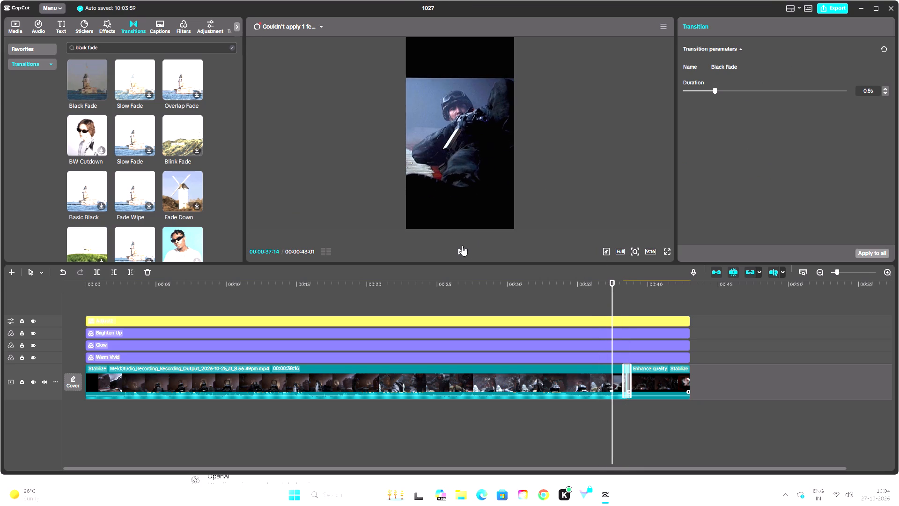
{"action": "left_click", "coordinate": [462, 251]}
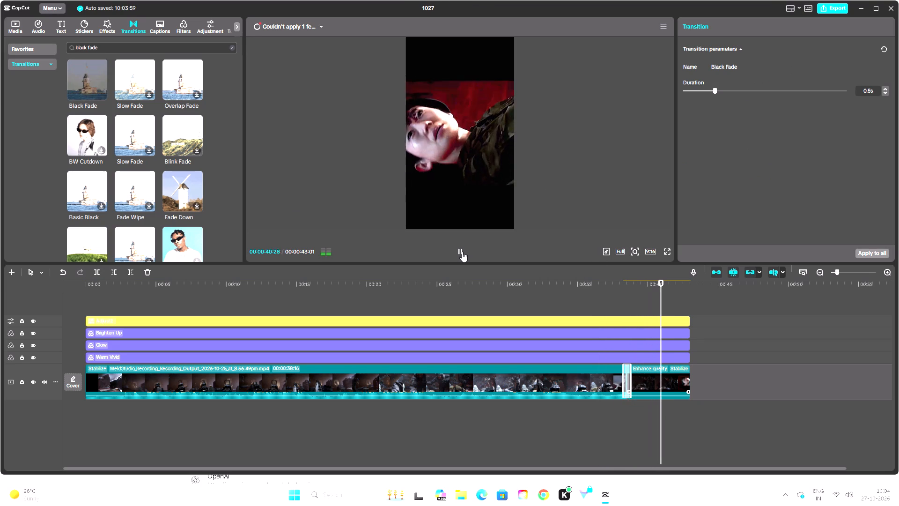
{"action": "left_click", "coordinate": [783, 301]}
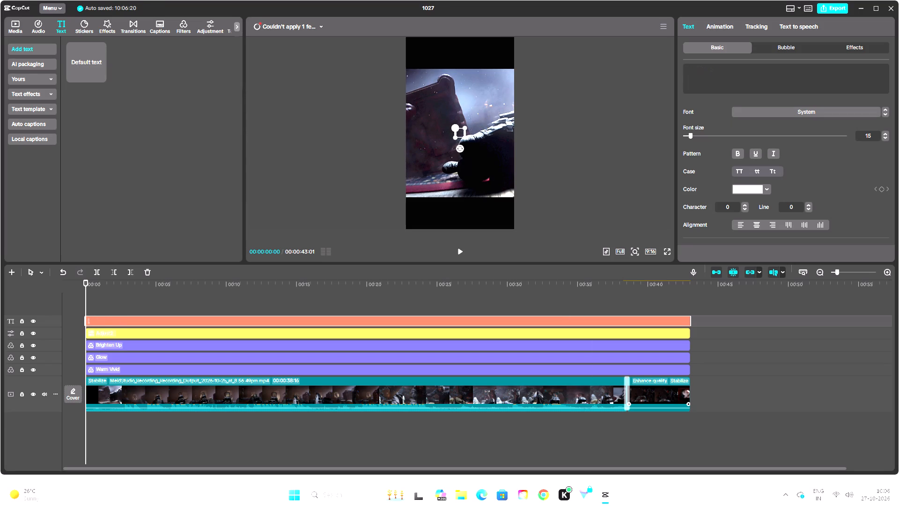
{"action": "left_click", "coordinate": [462, 137]}
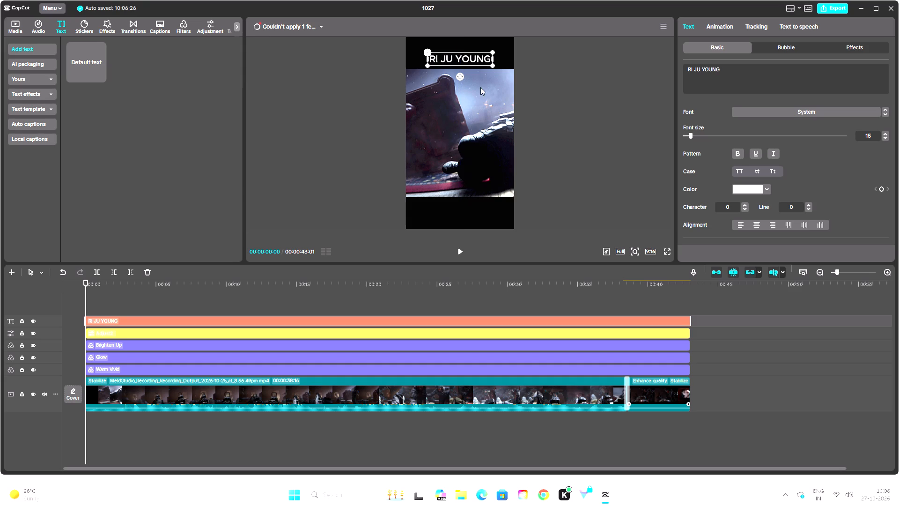
{"action": "left_click", "coordinate": [791, 110]}
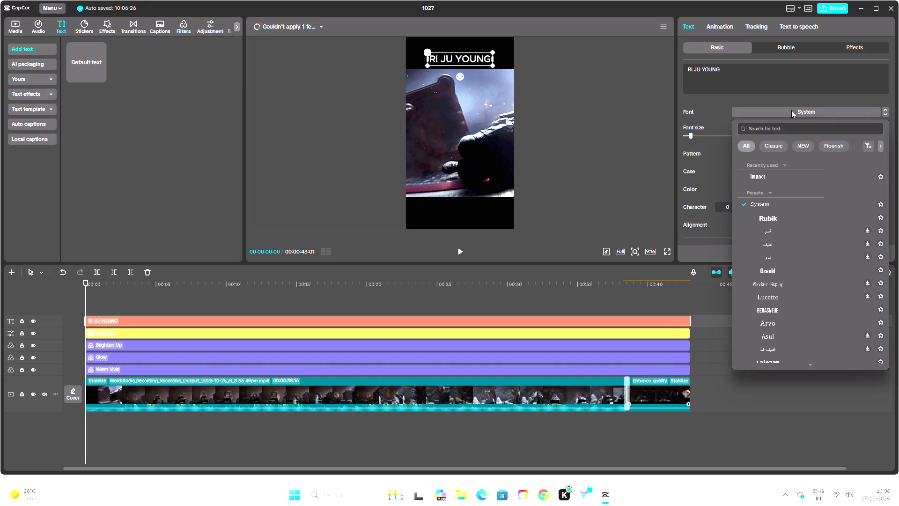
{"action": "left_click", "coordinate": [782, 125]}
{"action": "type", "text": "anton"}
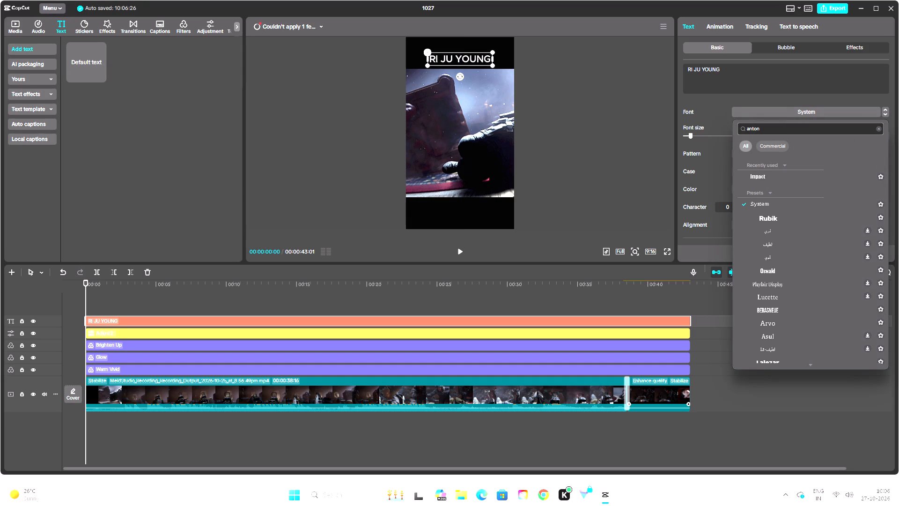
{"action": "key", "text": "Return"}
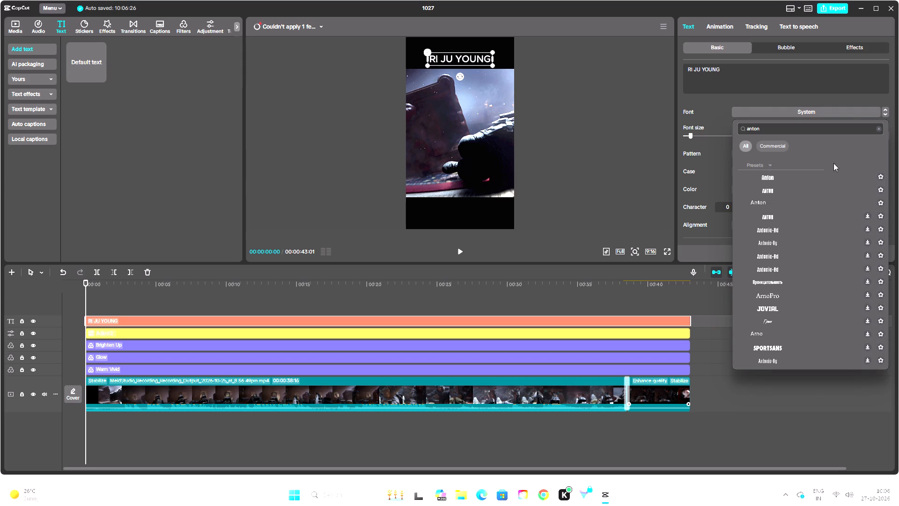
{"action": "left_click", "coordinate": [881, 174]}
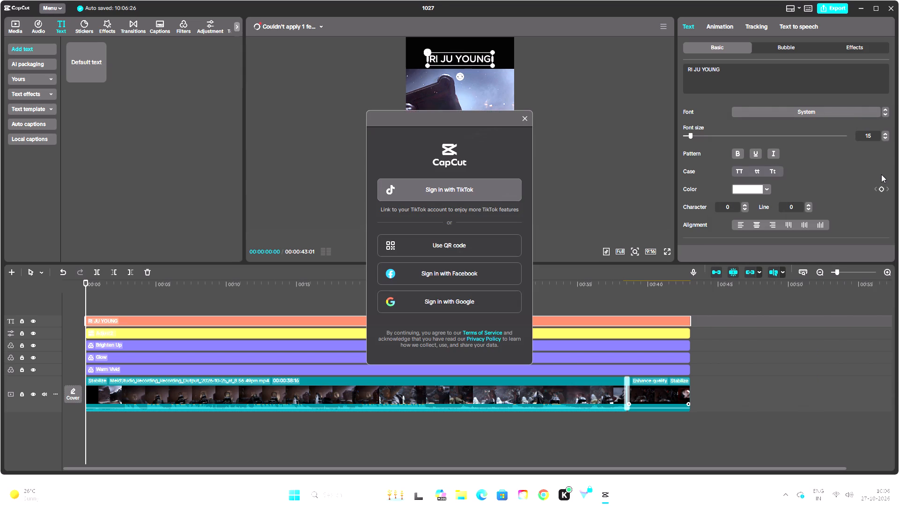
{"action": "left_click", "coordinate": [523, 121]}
{"action": "left_click", "coordinate": [818, 109]}
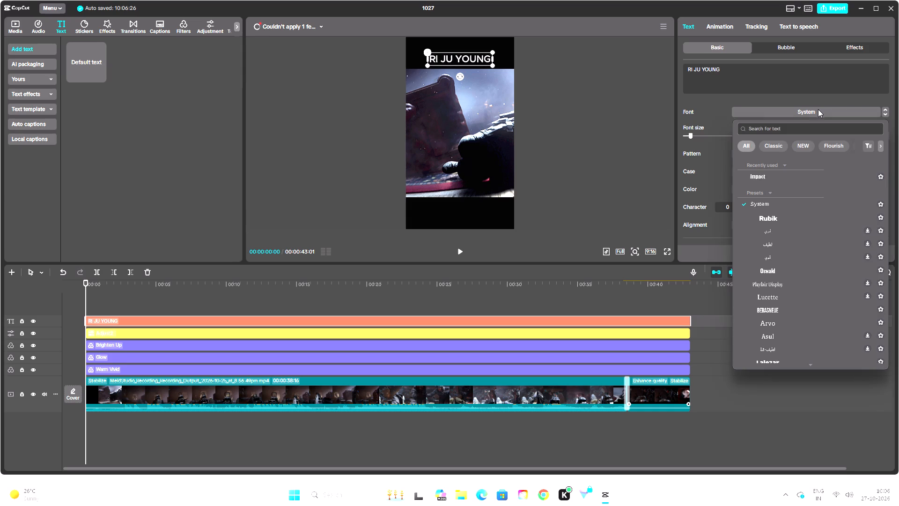
{"action": "left_click", "coordinate": [768, 127]}
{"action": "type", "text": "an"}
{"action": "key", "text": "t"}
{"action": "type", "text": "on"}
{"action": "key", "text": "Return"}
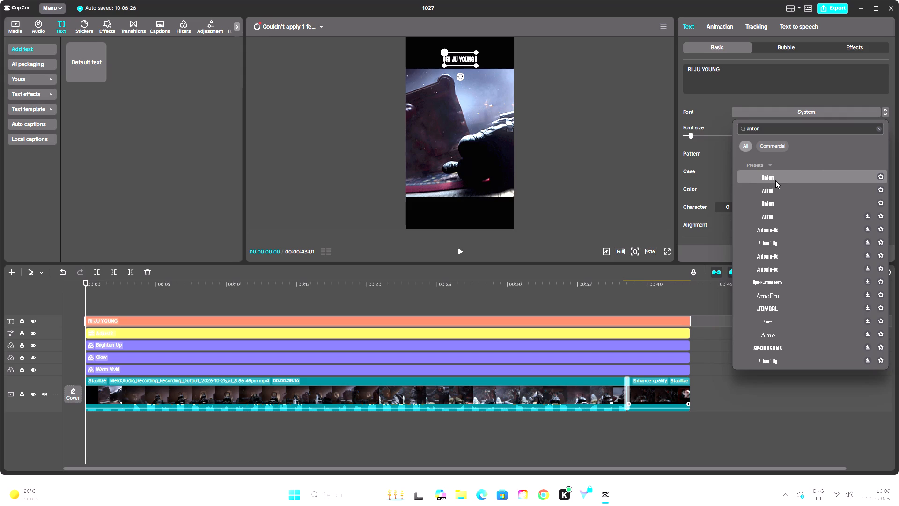
{"action": "left_click", "coordinate": [775, 193]}
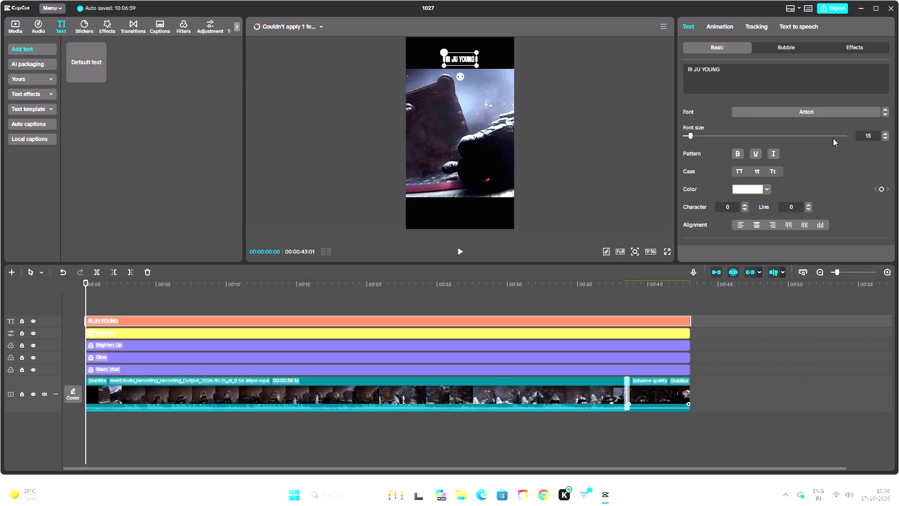
{"action": "triple_click", "coordinate": [886, 134]}
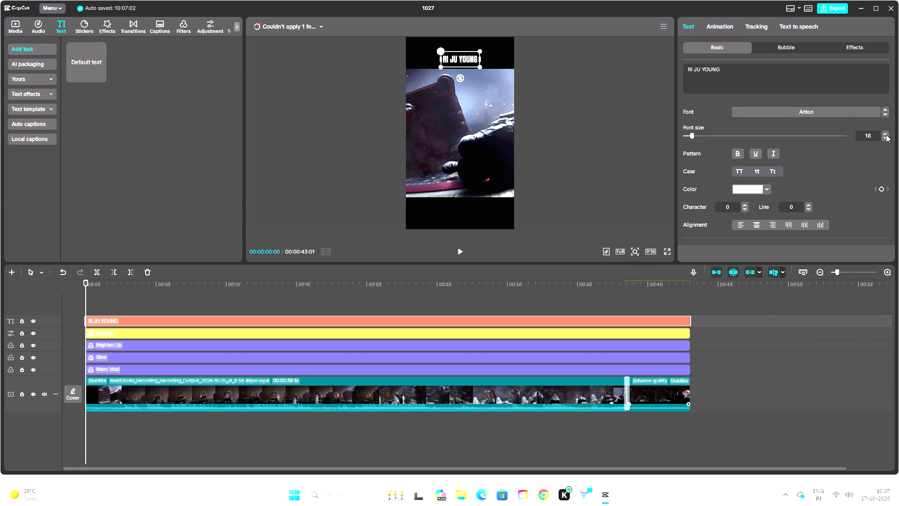
{"action": "triple_click", "coordinate": [886, 134]}
{"action": "double_click", "coordinate": [886, 134]}
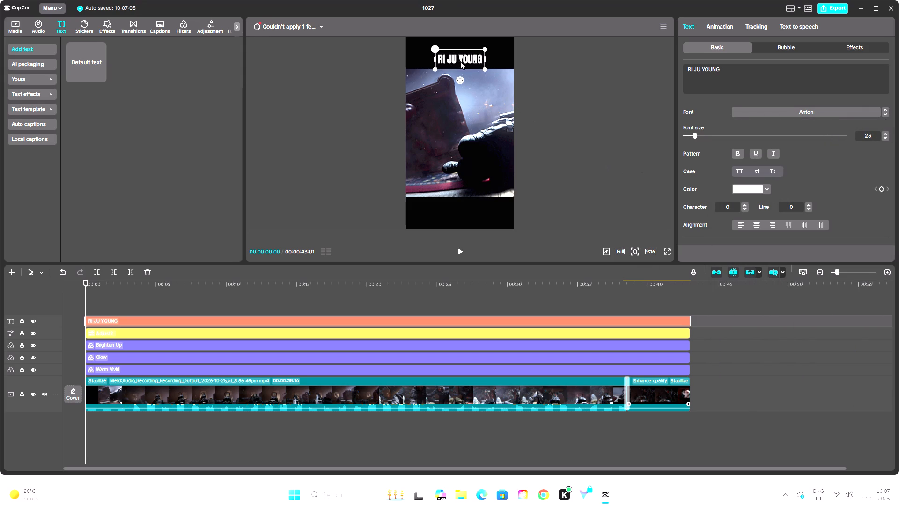
{"action": "left_click", "coordinate": [665, 252]}
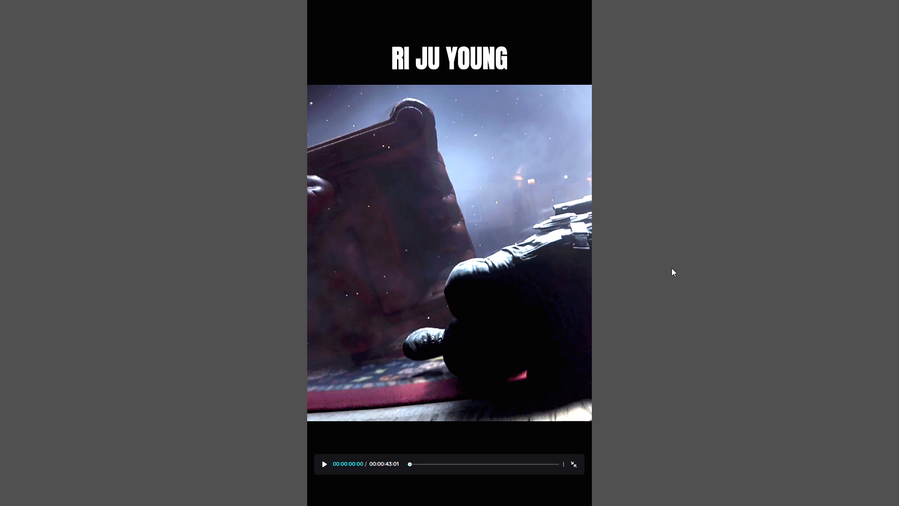
{"action": "left_click", "coordinate": [592, 340]}
{"action": "left_click", "coordinate": [576, 466]}
Make the RI JU YOUNG text bold, try title case and set the case back to uppercase.
{"action": "left_click", "coordinate": [737, 154]}
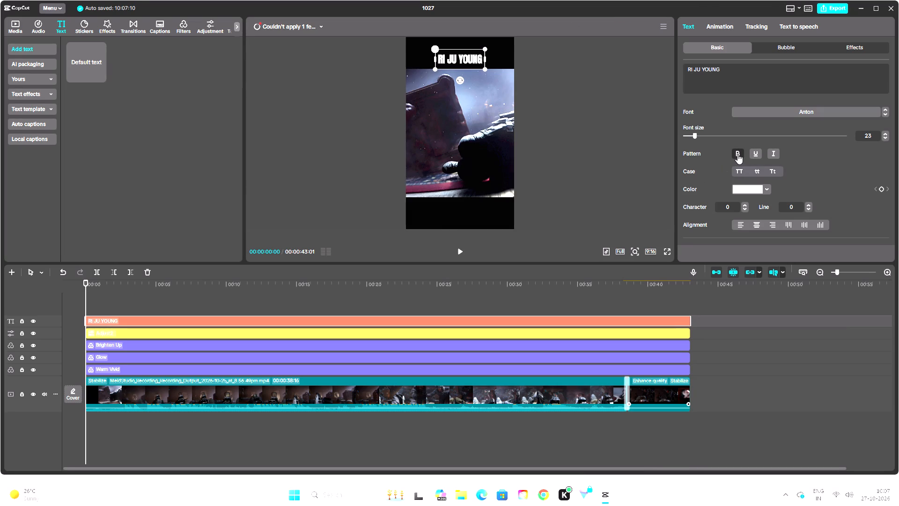
{"action": "left_click", "coordinate": [774, 171]}
{"action": "left_click", "coordinate": [774, 172]}
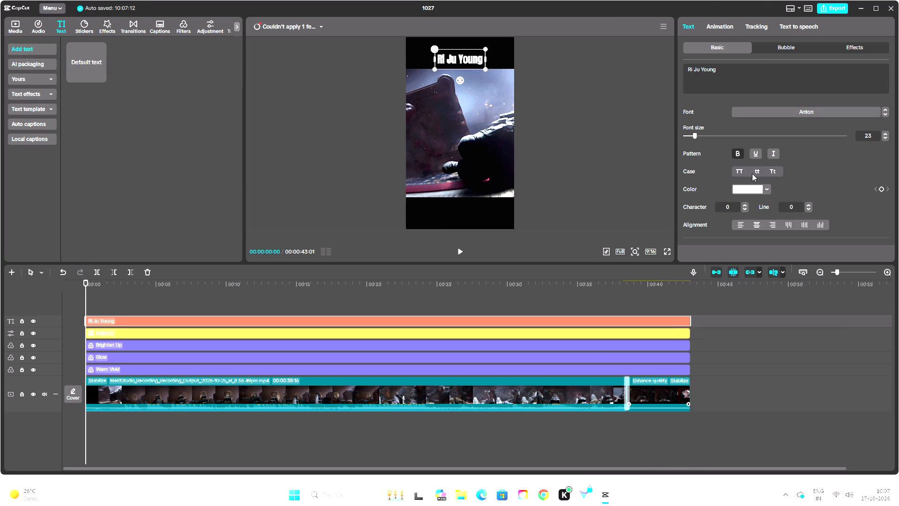
{"action": "left_click", "coordinate": [744, 172]}
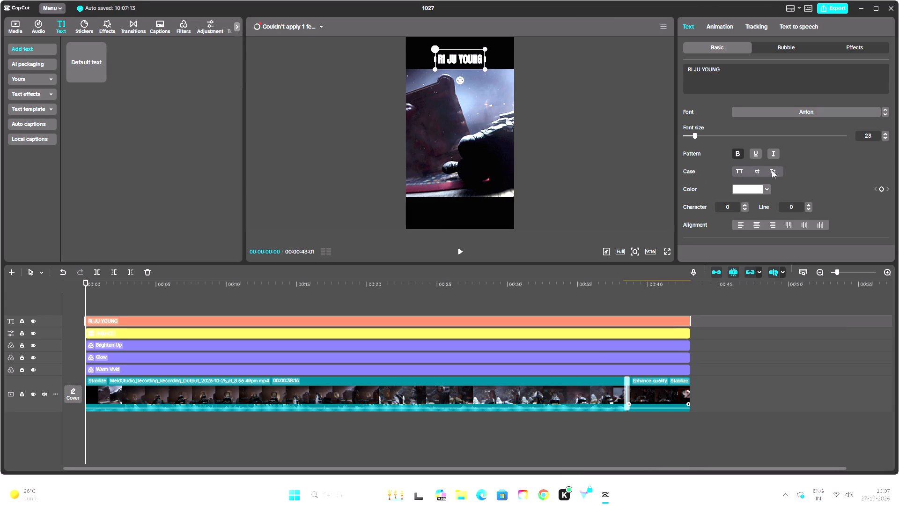
{"action": "left_click", "coordinate": [774, 172]}
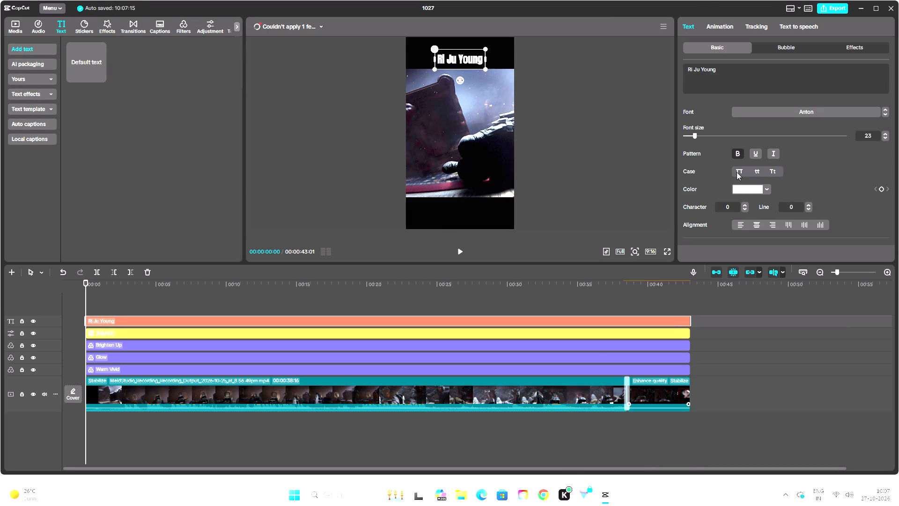
{"action": "left_click", "coordinate": [737, 172]}
Search the fonts for "anton", then download the fourth listed Anton variant and apply it to the RI JU YOUNG text.
{"action": "left_click", "coordinate": [783, 112]}
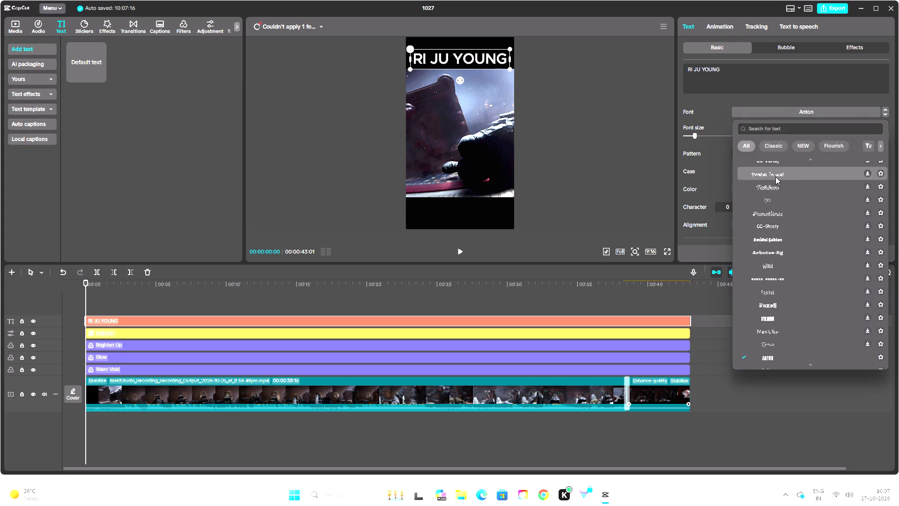
{"action": "left_click", "coordinate": [823, 112]}
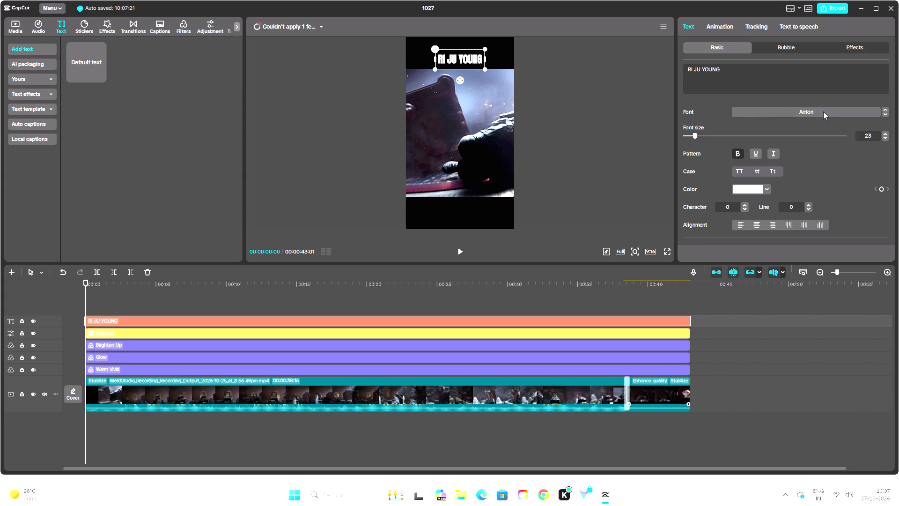
{"action": "left_click", "coordinate": [823, 112]}
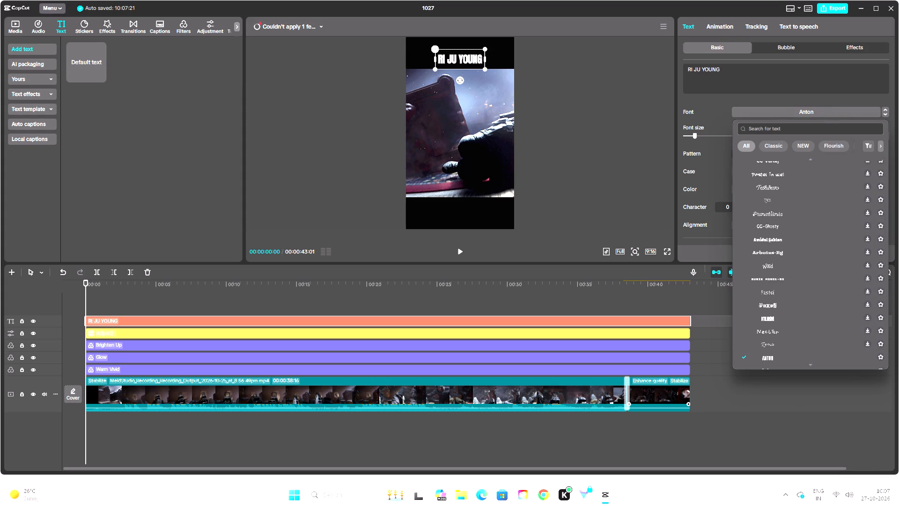
{"action": "type", "text": "anto"}
{"action": "key", "text": "n"}
{"action": "key", "text": "Return"}
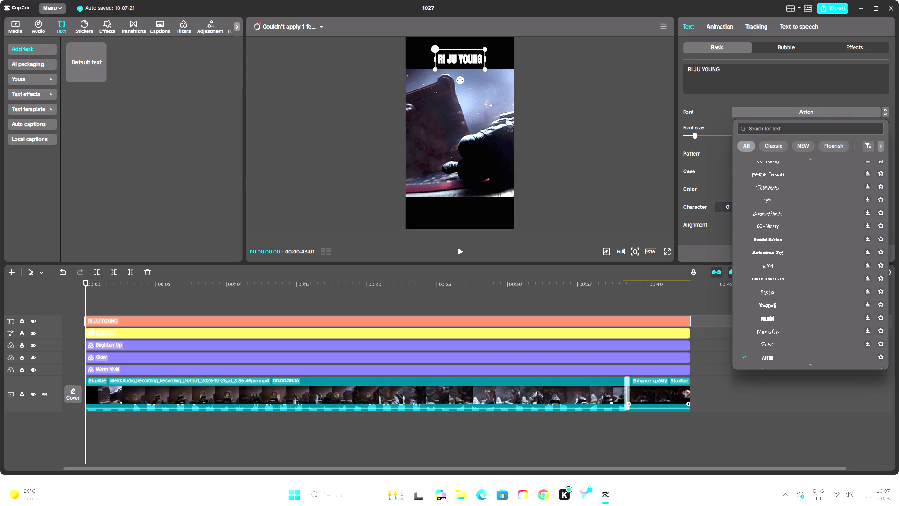
{"action": "left_click", "coordinate": [792, 127]}
{"action": "type", "text": "anton"}
{"action": "key", "text": "Return"}
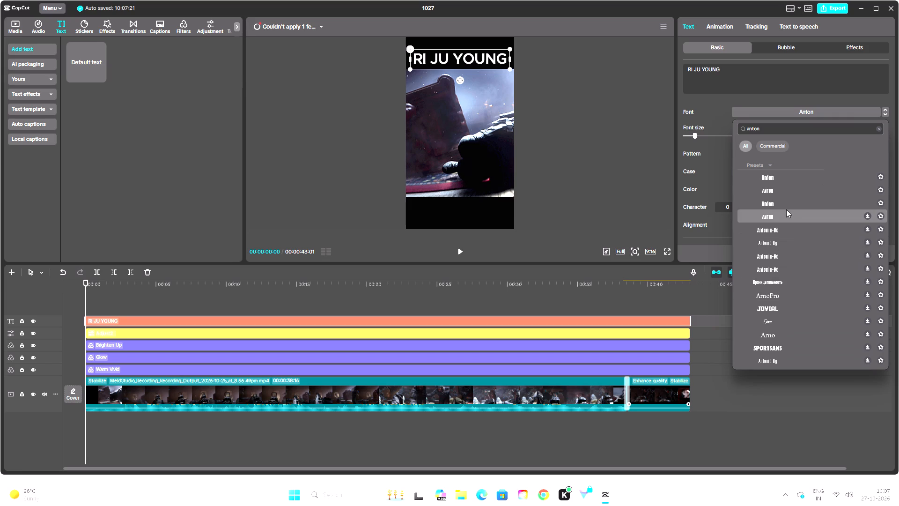
{"action": "left_click", "coordinate": [867, 216]}
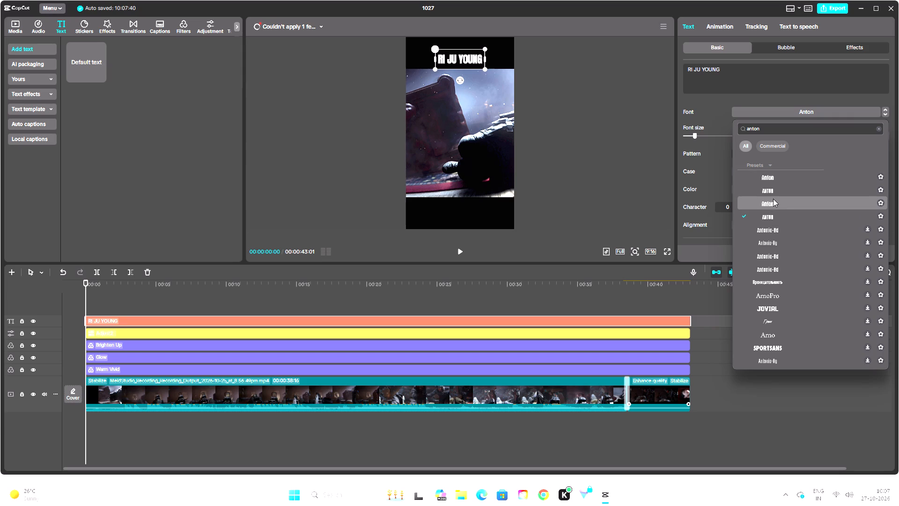
{"action": "left_click", "coordinate": [775, 214]}
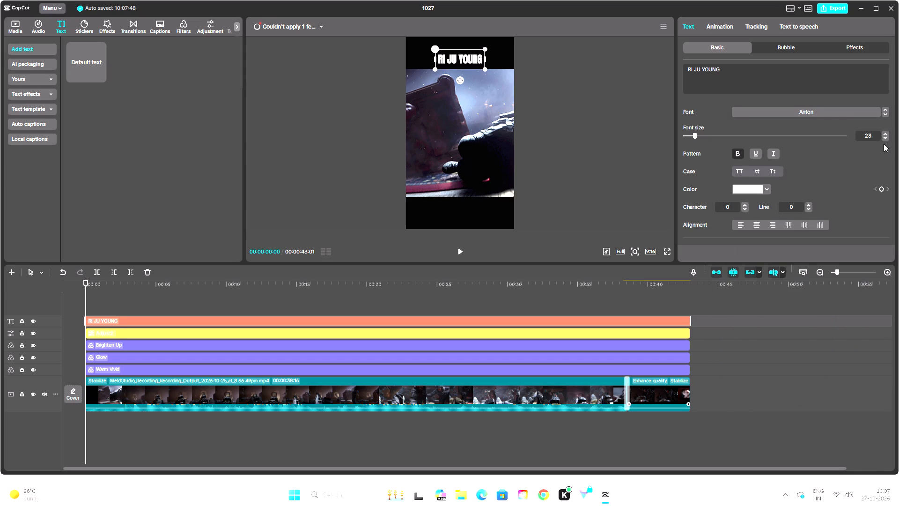
{"action": "left_click", "coordinate": [884, 134]}
{"action": "left_click", "coordinate": [884, 134]}
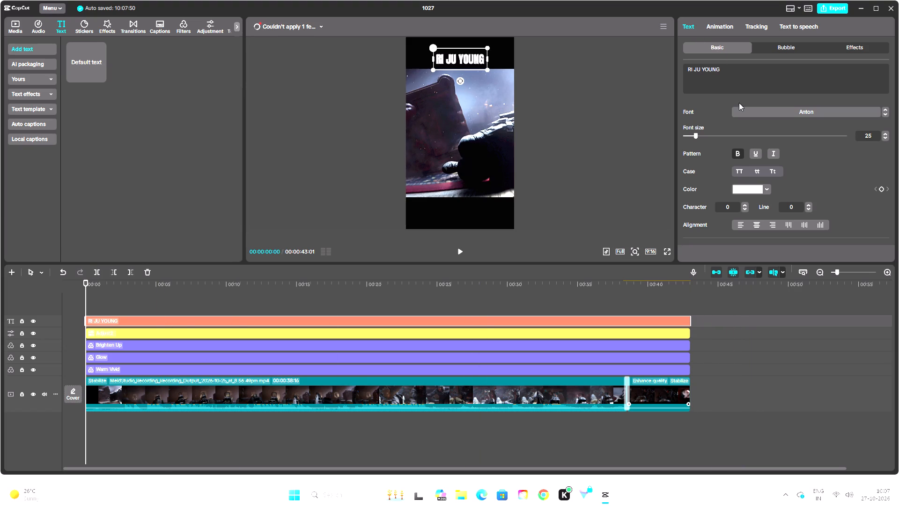
{"action": "double_click", "coordinate": [759, 223]}
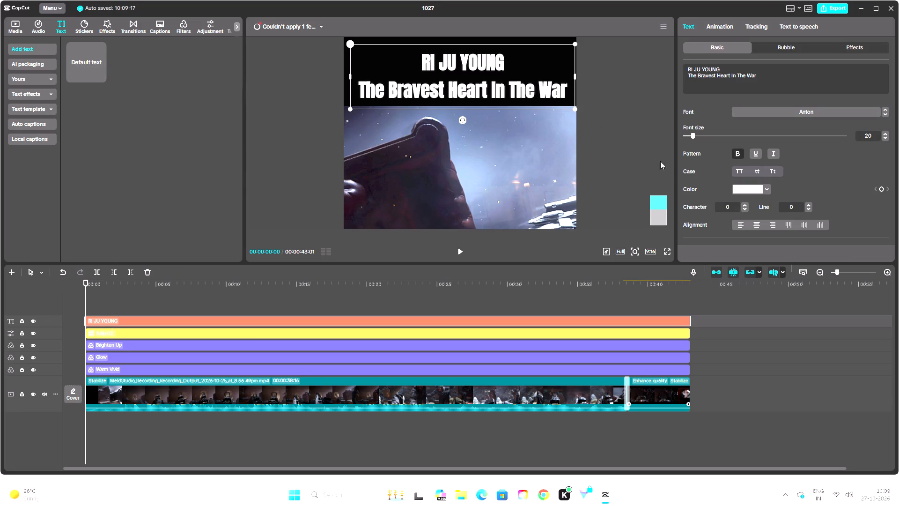
{"action": "left_click", "coordinate": [741, 171]}
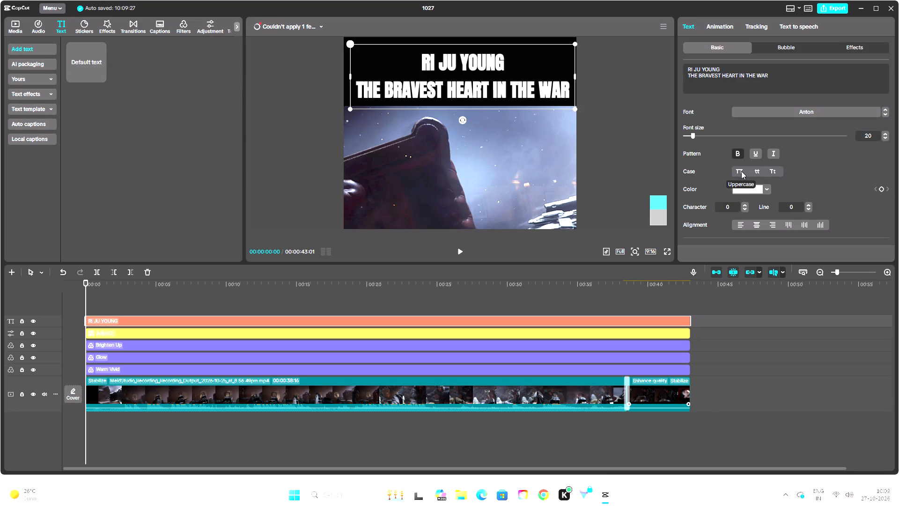
{"action": "left_click", "coordinate": [657, 148]}
{"action": "left_click", "coordinate": [527, 82]}
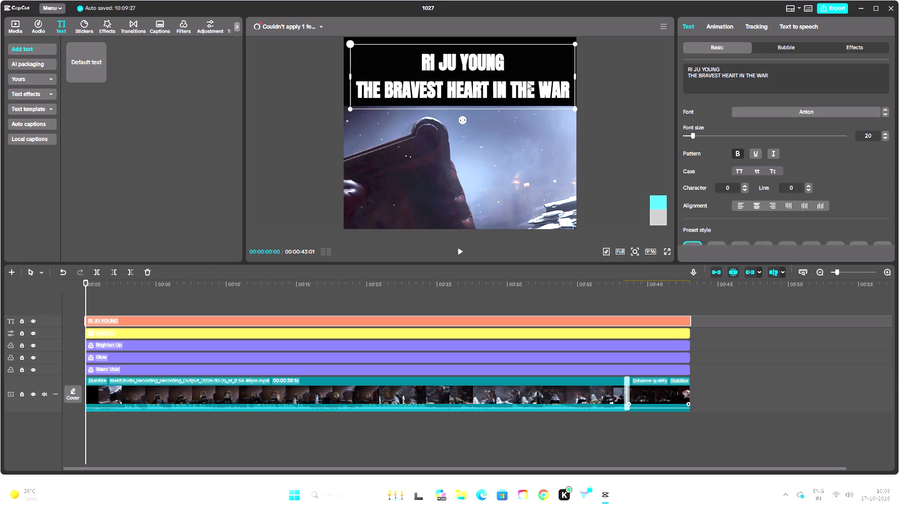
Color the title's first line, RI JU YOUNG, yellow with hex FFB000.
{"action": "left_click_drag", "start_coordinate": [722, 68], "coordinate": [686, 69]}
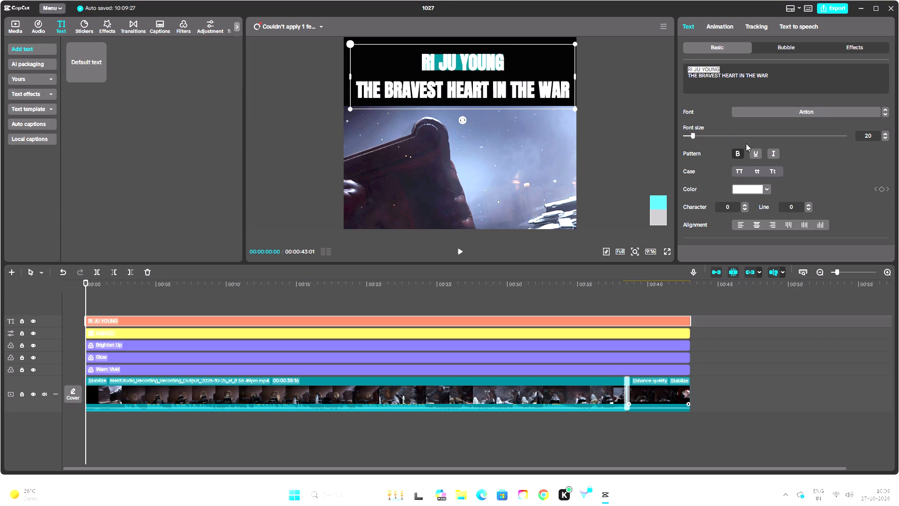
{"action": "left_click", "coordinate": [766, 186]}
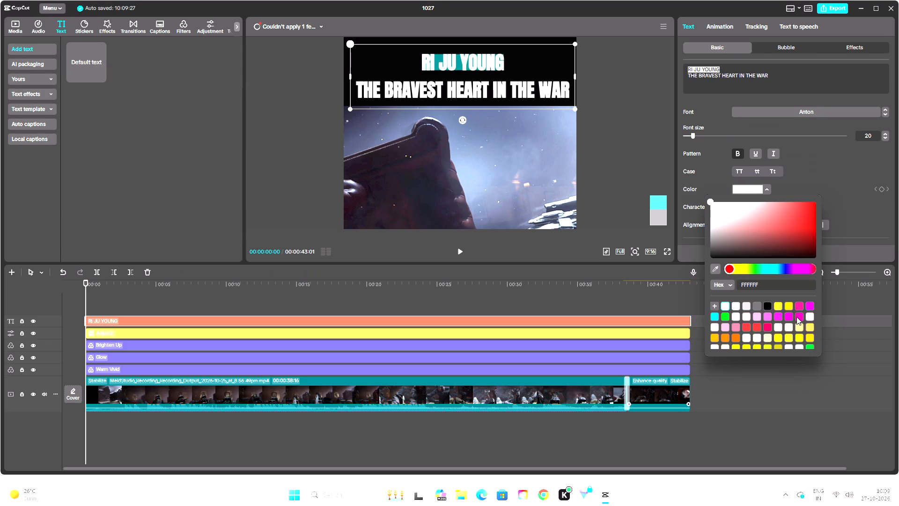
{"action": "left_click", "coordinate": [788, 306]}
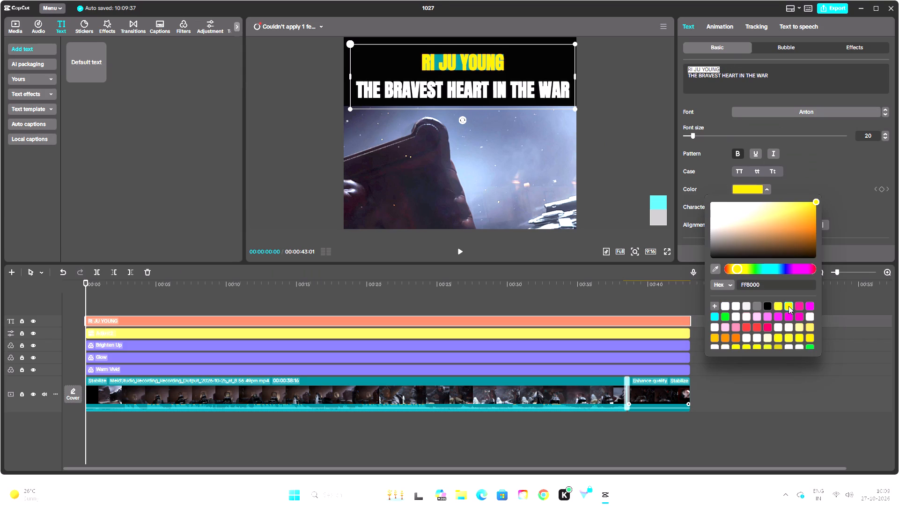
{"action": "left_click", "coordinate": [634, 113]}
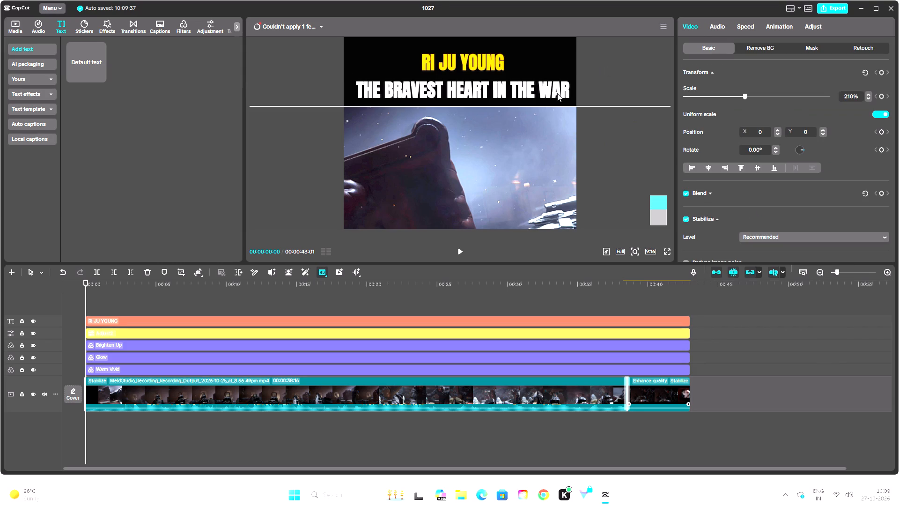
Try pink and red on the tagline THE BRAVEST HEART IN THE WAR, and settle on yellow F4C70F.
{"action": "left_click", "coordinate": [552, 91]}
{"action": "left_click_drag", "start_coordinate": [772, 74], "coordinate": [686, 76]}
{"action": "left_click", "coordinate": [766, 191]}
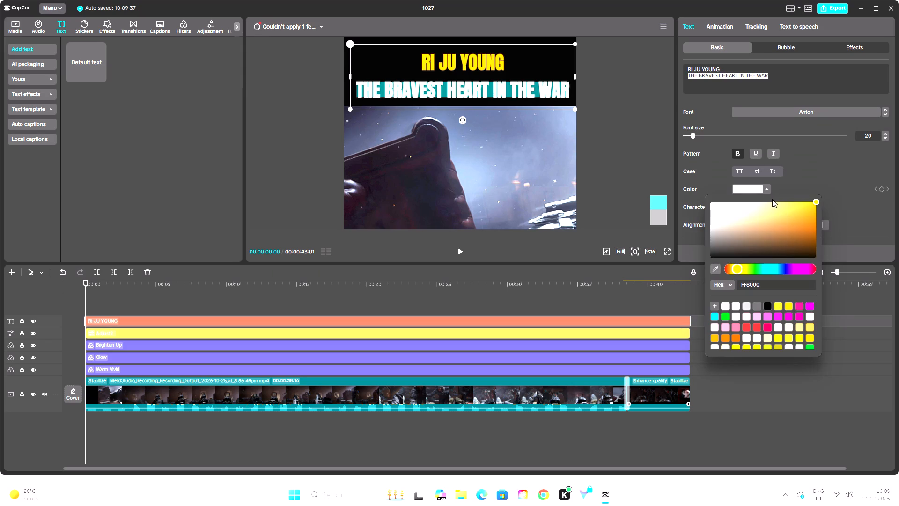
{"action": "left_click", "coordinate": [736, 329]}
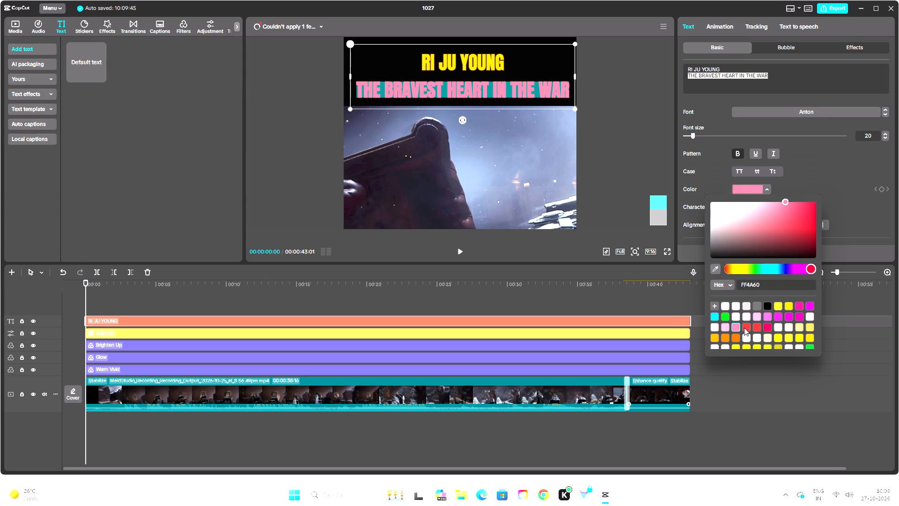
{"action": "left_click", "coordinate": [746, 327]}
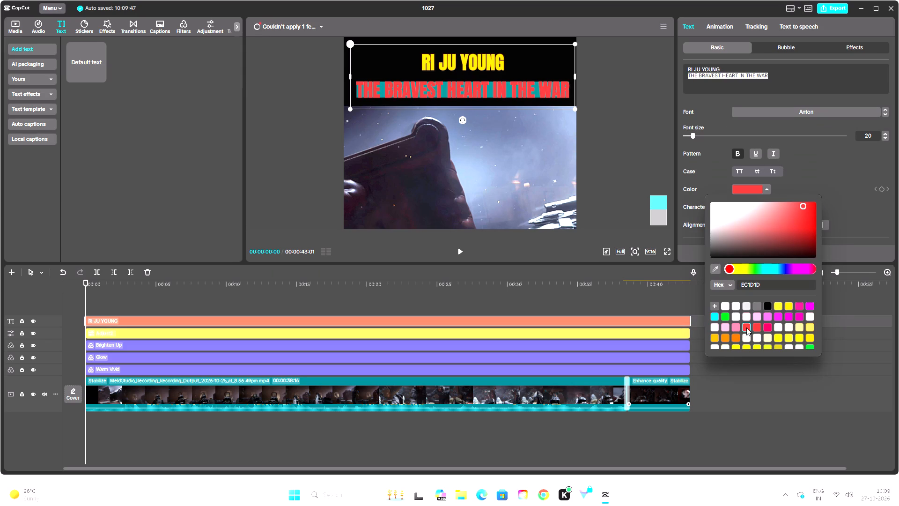
{"action": "left_click", "coordinate": [777, 306]}
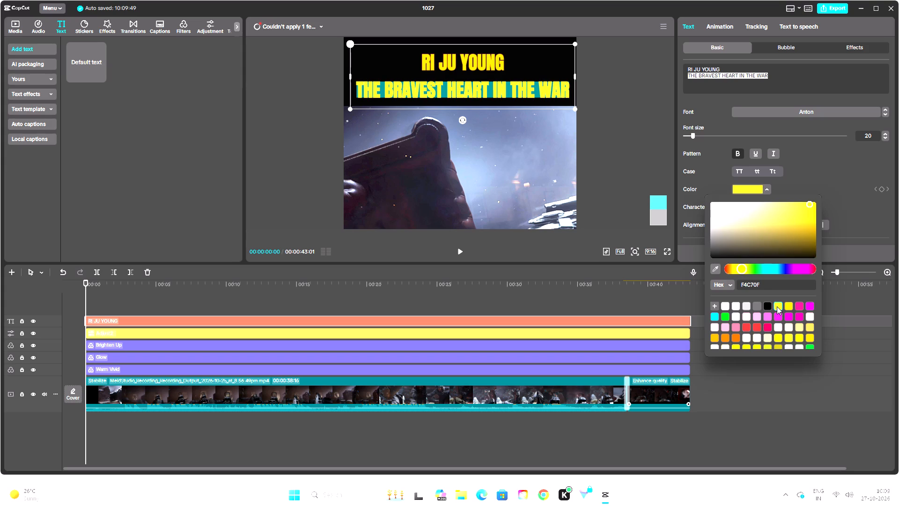
{"action": "left_click", "coordinate": [713, 88]}
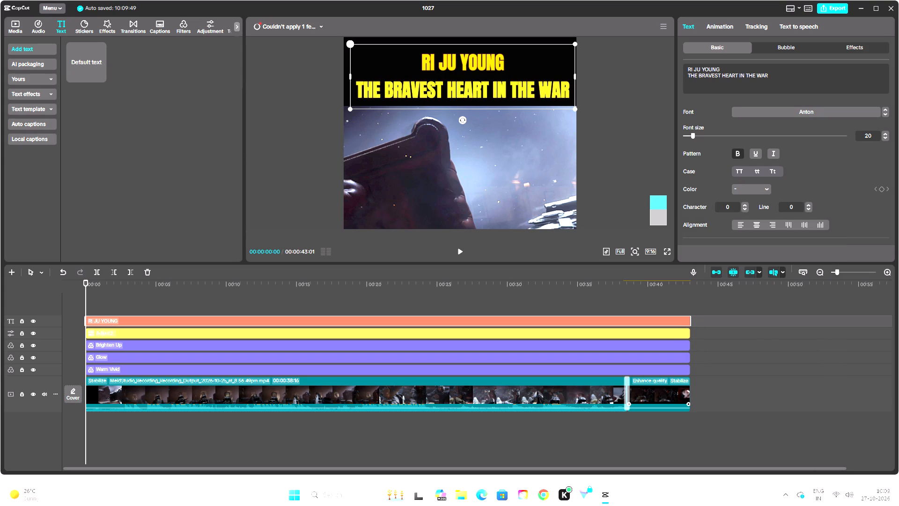
{"action": "left_click_drag", "start_coordinate": [721, 67], "coordinate": [682, 69]}
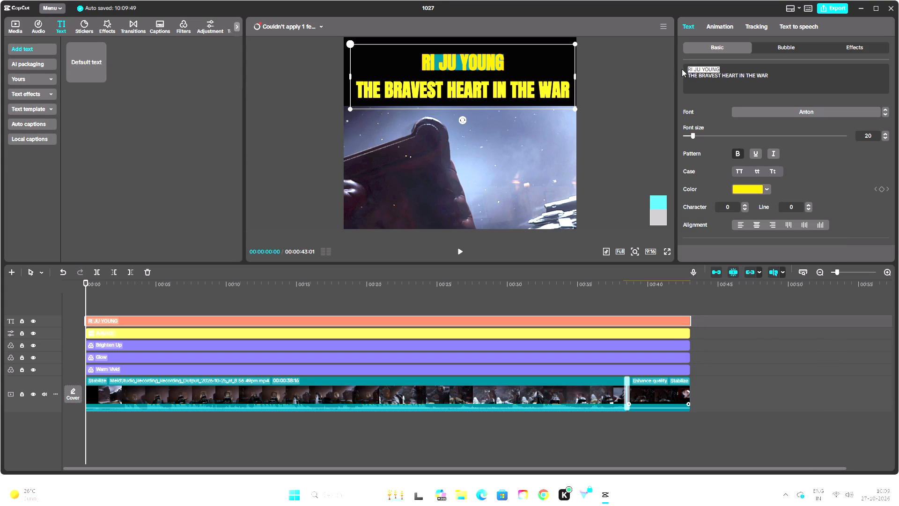
{"action": "left_click_drag", "start_coordinate": [682, 69], "coordinate": [681, 69]}
{"action": "left_click", "coordinate": [764, 189]}
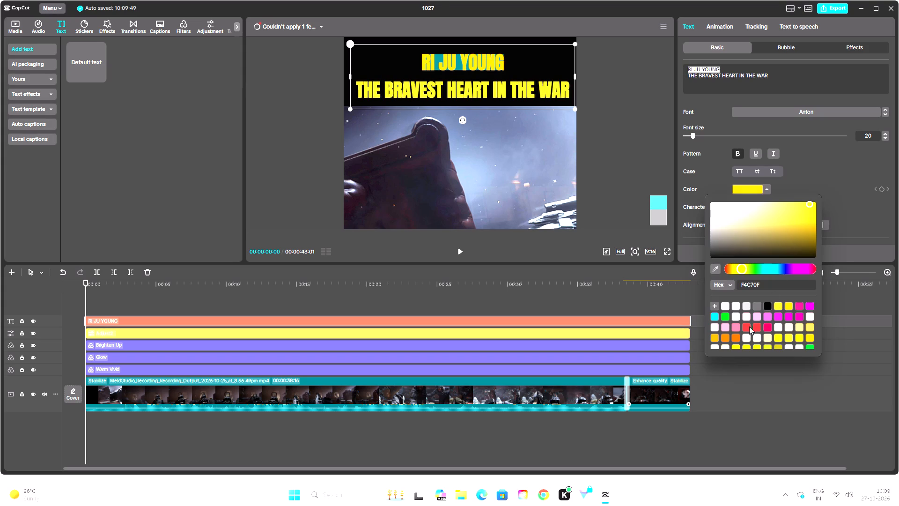
{"action": "left_click", "coordinate": [741, 327]}
{"action": "left_click", "coordinate": [749, 327]}
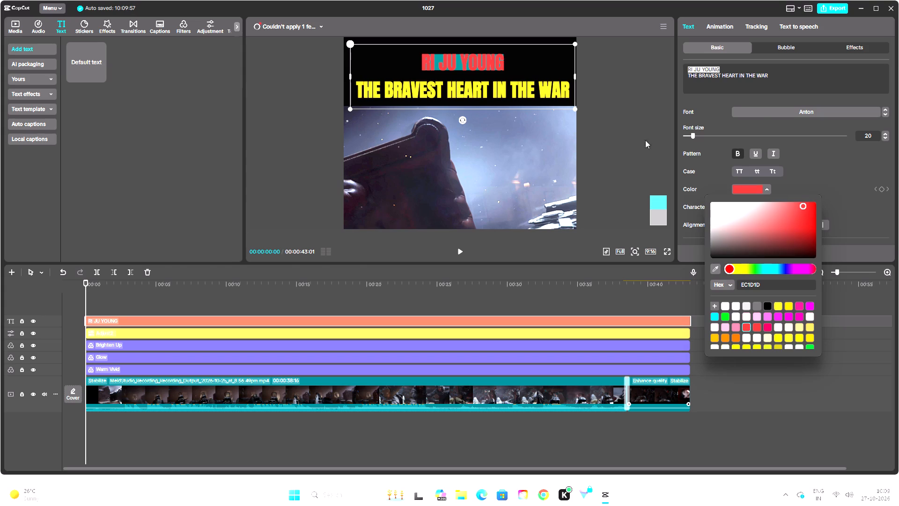
{"action": "left_click", "coordinate": [643, 118]}
{"action": "left_click", "coordinate": [632, 156]}
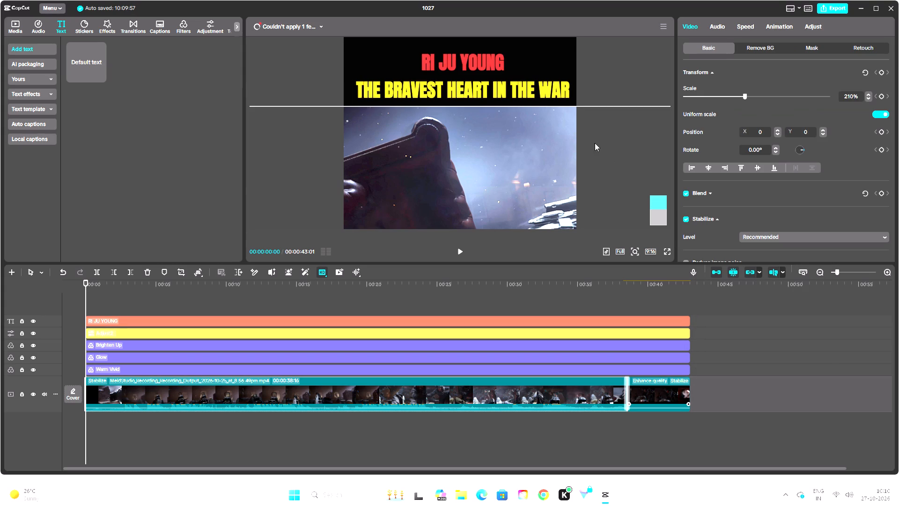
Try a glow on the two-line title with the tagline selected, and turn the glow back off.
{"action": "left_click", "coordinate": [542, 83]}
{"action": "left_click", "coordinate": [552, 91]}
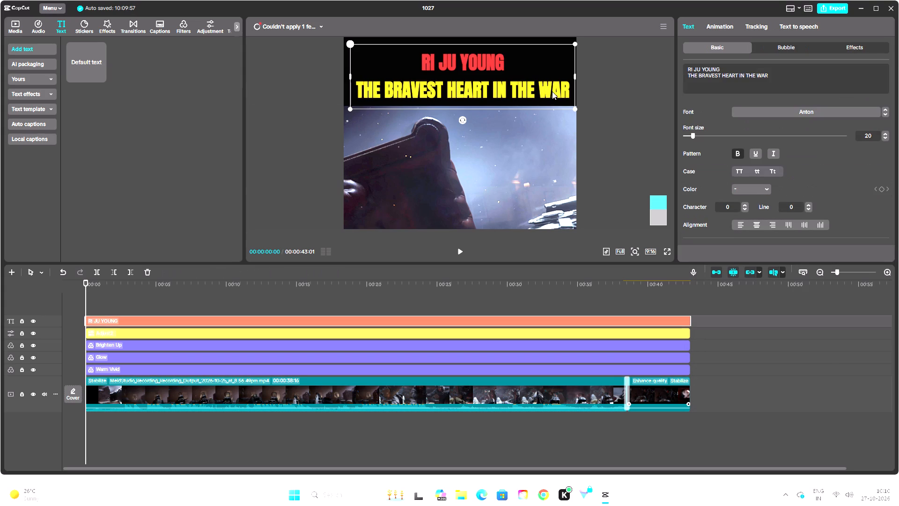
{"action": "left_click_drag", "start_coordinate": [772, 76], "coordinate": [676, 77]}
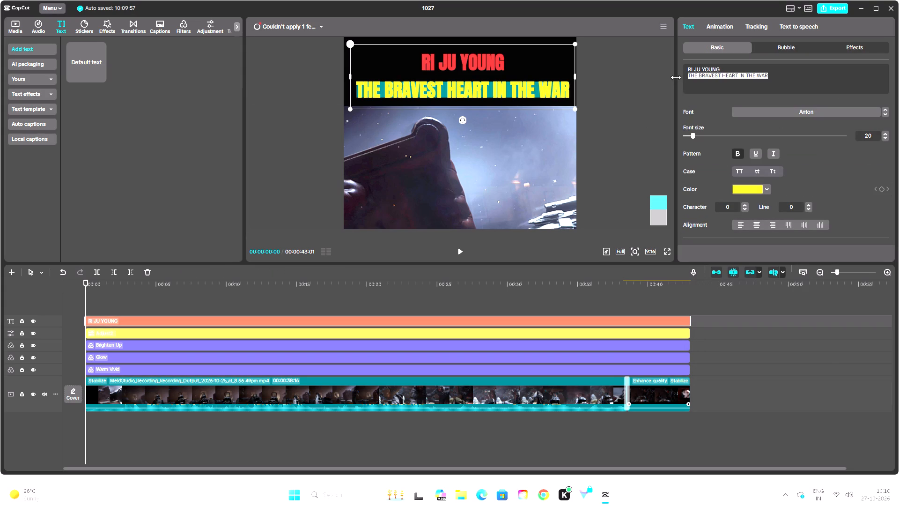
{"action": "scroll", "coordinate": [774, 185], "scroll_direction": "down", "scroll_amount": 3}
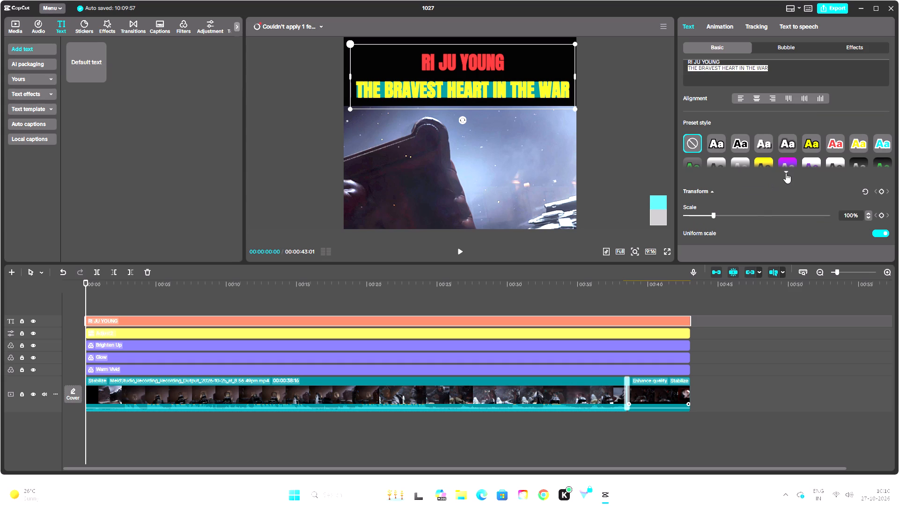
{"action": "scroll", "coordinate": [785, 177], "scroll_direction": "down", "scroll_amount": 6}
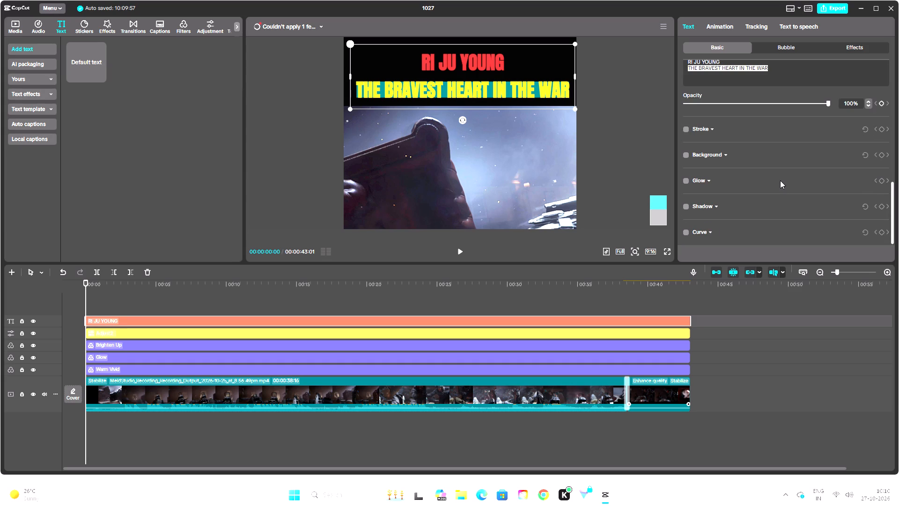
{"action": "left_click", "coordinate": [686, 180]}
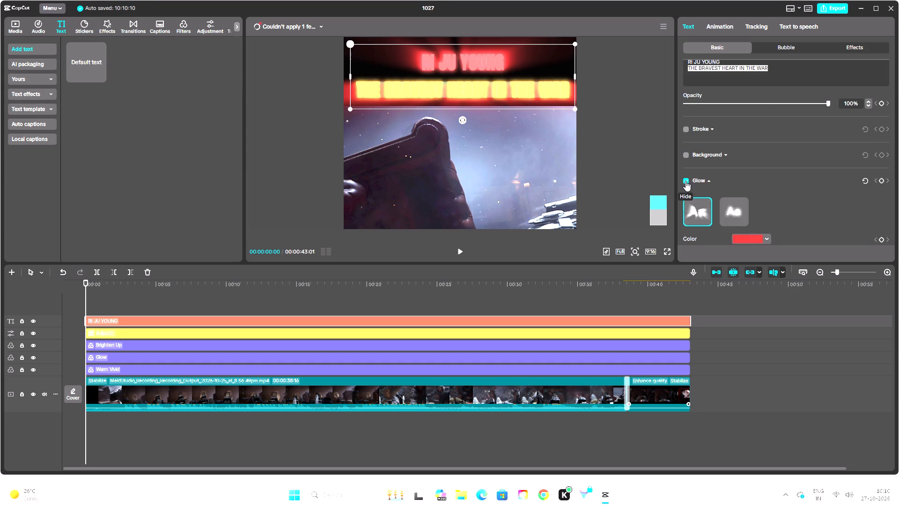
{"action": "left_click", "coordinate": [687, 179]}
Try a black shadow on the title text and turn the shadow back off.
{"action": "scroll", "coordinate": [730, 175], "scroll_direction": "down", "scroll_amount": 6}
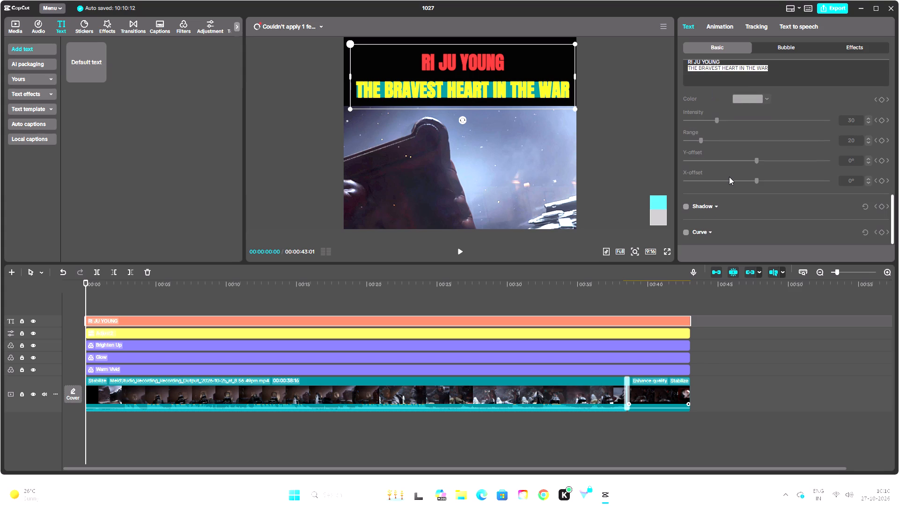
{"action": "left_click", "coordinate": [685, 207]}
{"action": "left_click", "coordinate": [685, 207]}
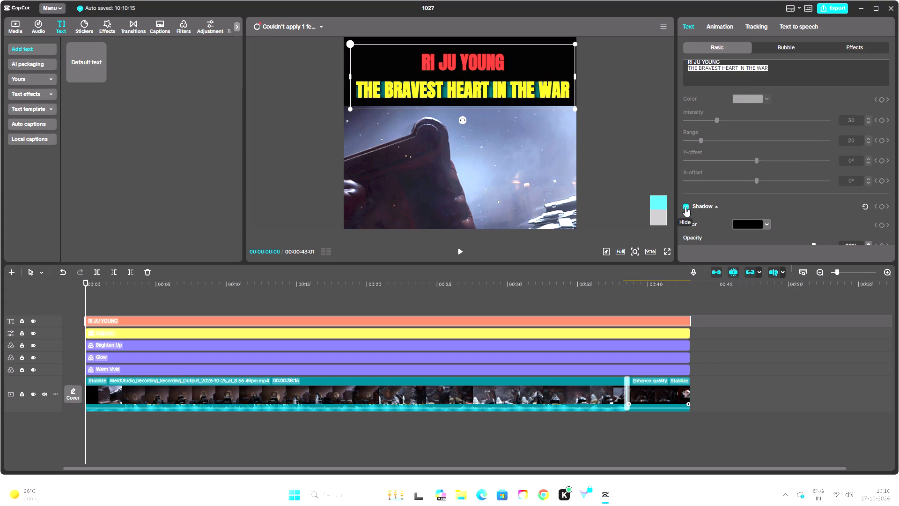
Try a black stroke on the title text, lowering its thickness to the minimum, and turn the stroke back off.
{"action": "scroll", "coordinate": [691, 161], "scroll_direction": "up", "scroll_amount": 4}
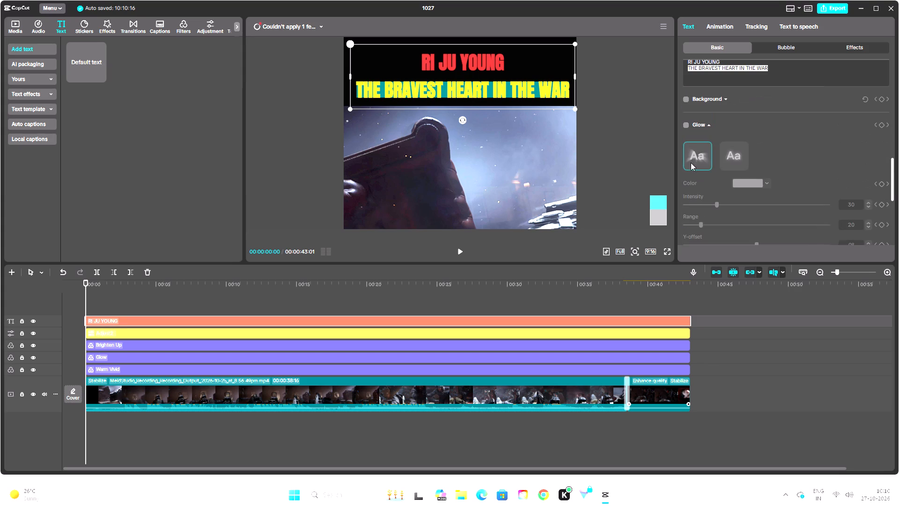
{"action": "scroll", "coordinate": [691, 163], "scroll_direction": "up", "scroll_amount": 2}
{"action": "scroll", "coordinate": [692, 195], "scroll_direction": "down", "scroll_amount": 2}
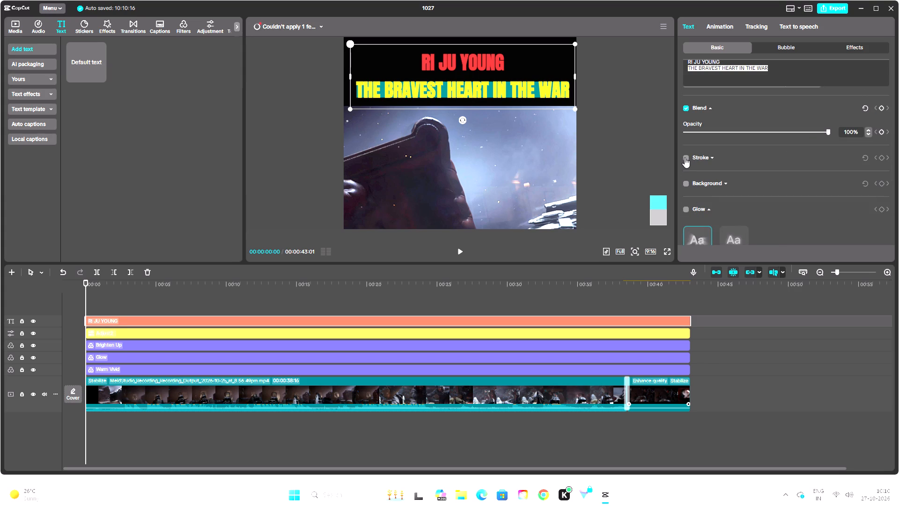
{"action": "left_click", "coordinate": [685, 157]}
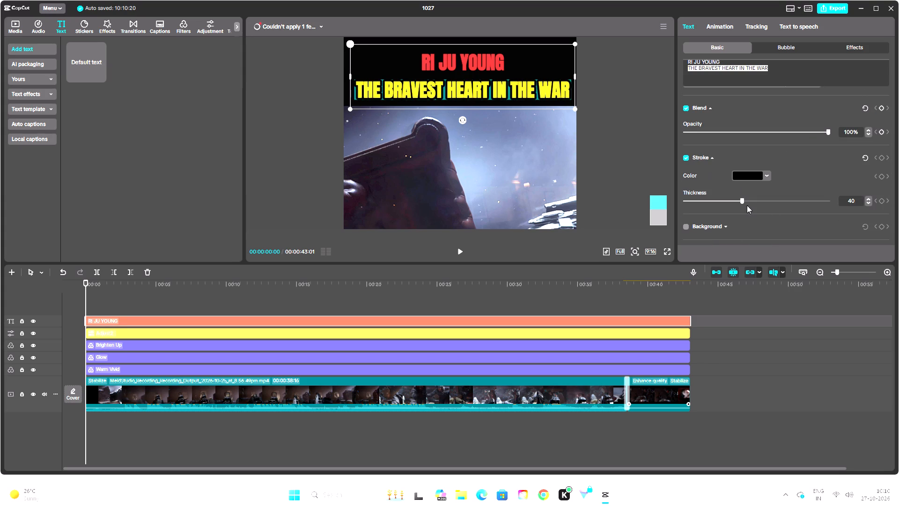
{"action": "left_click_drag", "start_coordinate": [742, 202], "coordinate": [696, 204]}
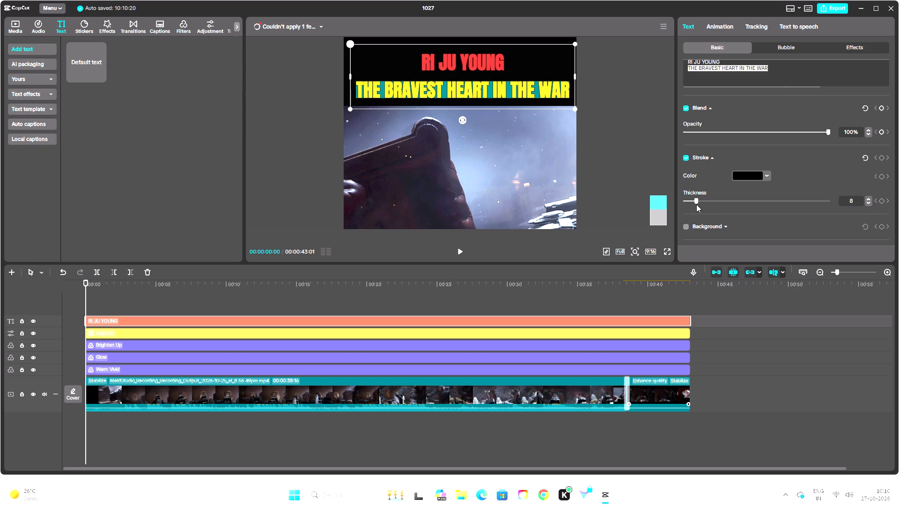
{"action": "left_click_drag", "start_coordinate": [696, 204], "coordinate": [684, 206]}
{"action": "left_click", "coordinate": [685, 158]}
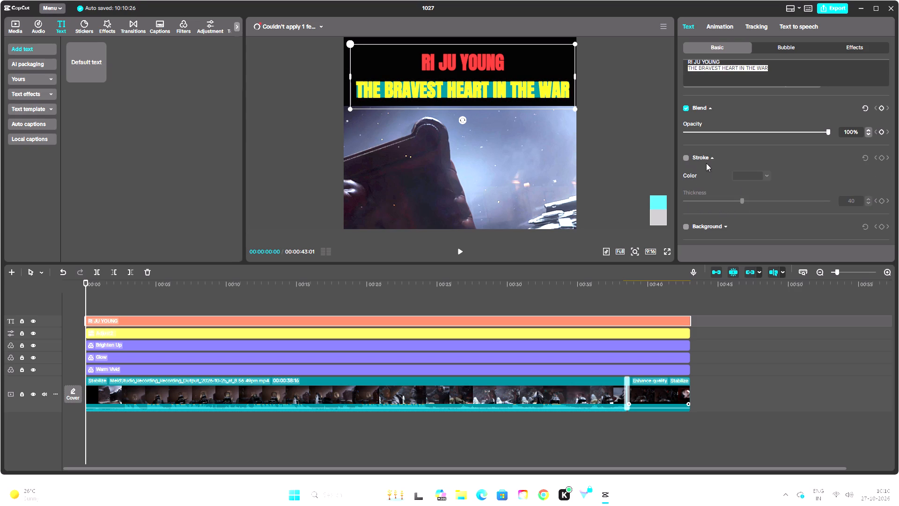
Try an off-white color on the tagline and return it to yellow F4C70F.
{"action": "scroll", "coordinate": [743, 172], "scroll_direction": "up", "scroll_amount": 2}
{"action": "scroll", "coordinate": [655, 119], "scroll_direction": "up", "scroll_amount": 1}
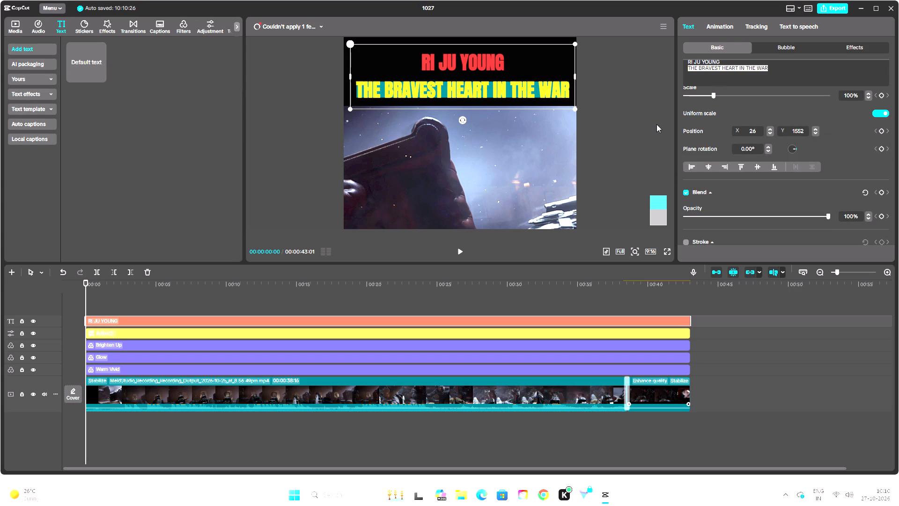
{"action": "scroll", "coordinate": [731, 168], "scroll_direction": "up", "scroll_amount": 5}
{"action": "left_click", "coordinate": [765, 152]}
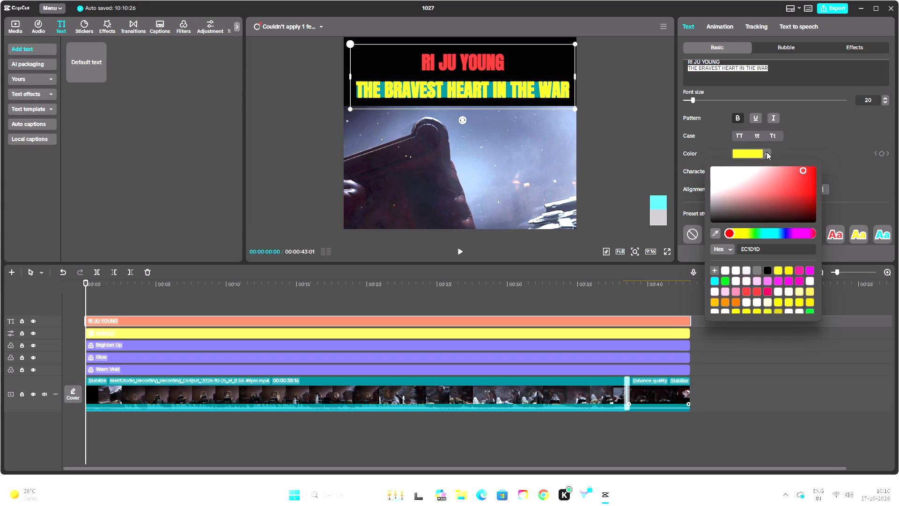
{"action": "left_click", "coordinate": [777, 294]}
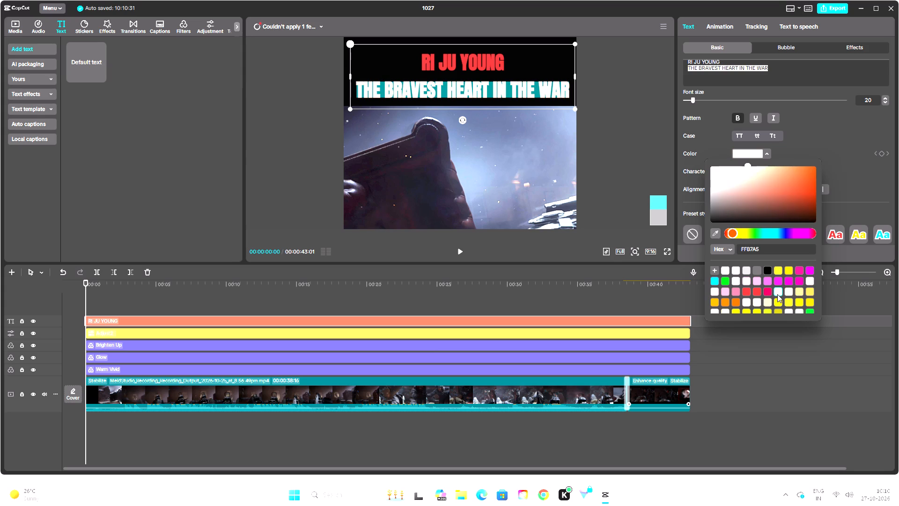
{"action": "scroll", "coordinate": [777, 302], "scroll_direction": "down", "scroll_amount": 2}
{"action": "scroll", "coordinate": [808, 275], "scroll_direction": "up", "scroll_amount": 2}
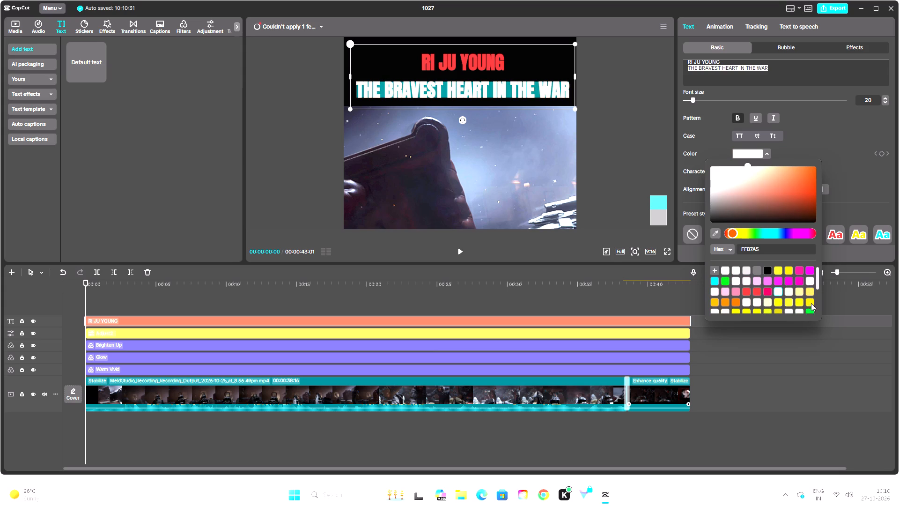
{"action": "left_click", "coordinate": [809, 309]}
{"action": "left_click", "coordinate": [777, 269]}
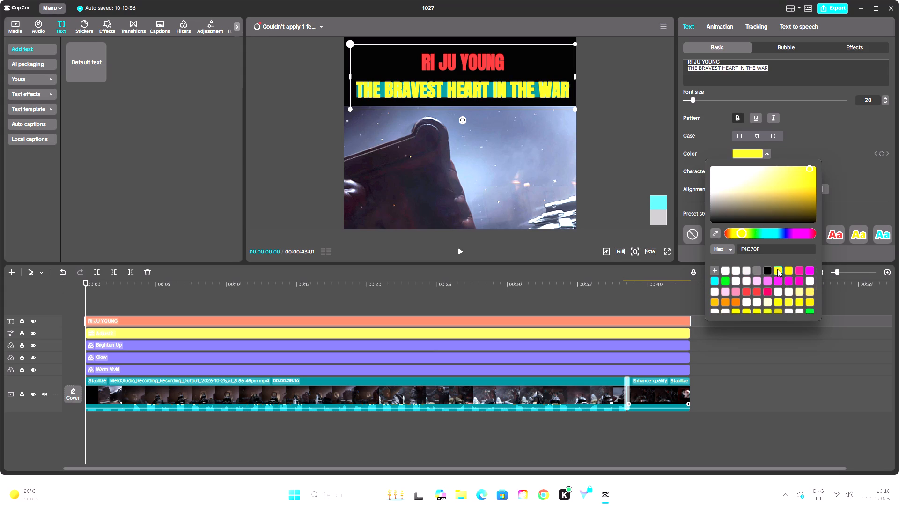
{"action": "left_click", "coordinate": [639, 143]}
Check the recolored two-line title in the full-screen preview.
{"action": "left_click", "coordinate": [501, 59]}
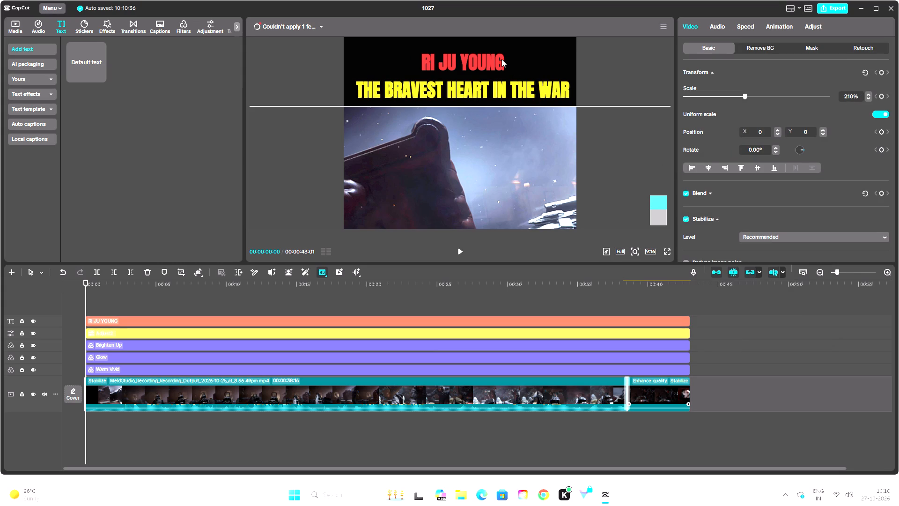
{"action": "left_click", "coordinate": [506, 58]}
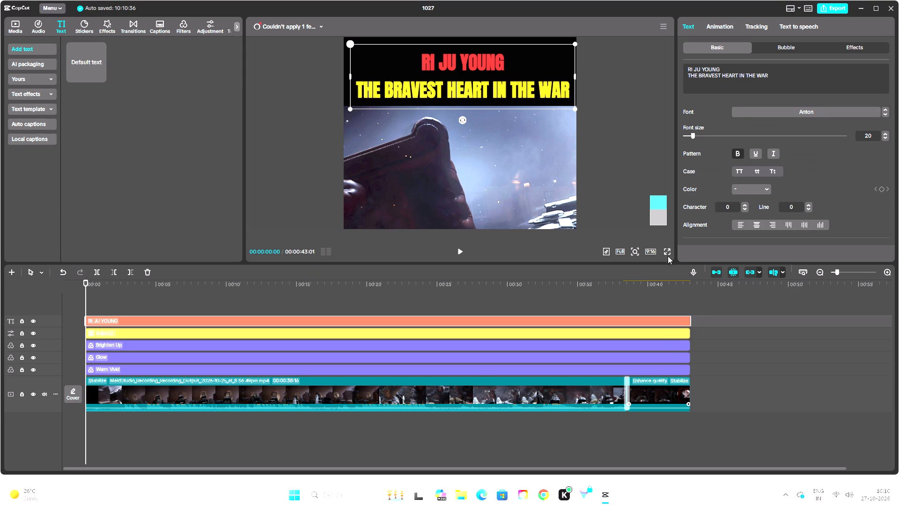
{"action": "left_click", "coordinate": [668, 252]}
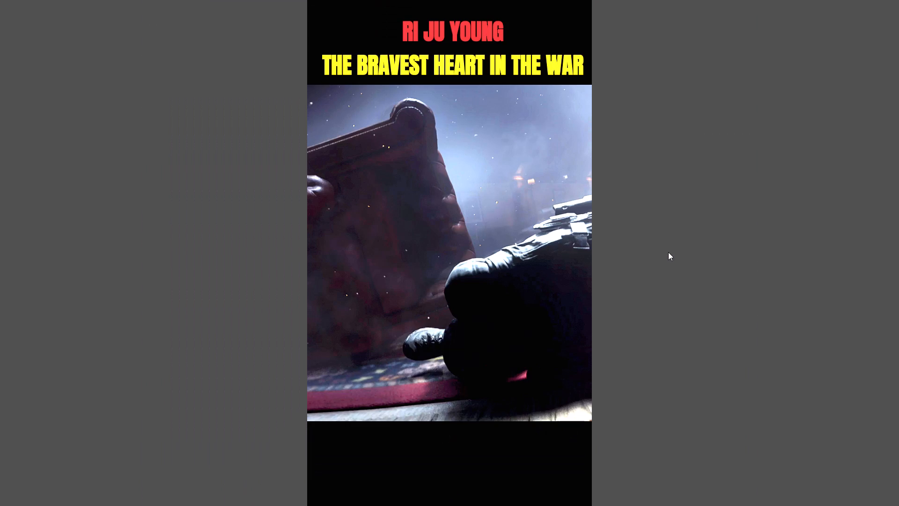
{"action": "left_click", "coordinate": [660, 252]}
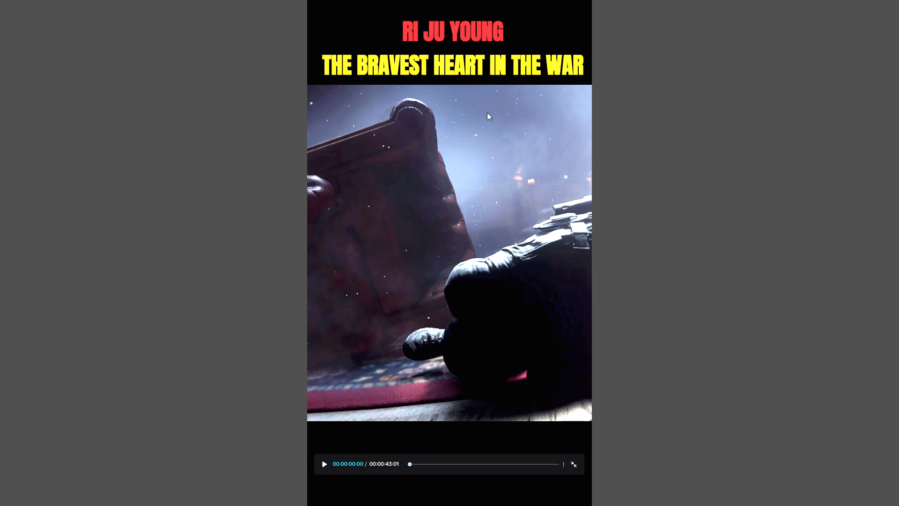
Leave the full-screen preview, check the end of the timeline and return the playhead to the start.
{"action": "left_click", "coordinate": [572, 463]}
{"action": "left_click_drag", "start_coordinate": [86, 284], "coordinate": [57, 284]}
{"action": "left_click", "coordinate": [714, 298]}
{"action": "left_click_drag", "start_coordinate": [690, 286], "coordinate": [0, 339]}
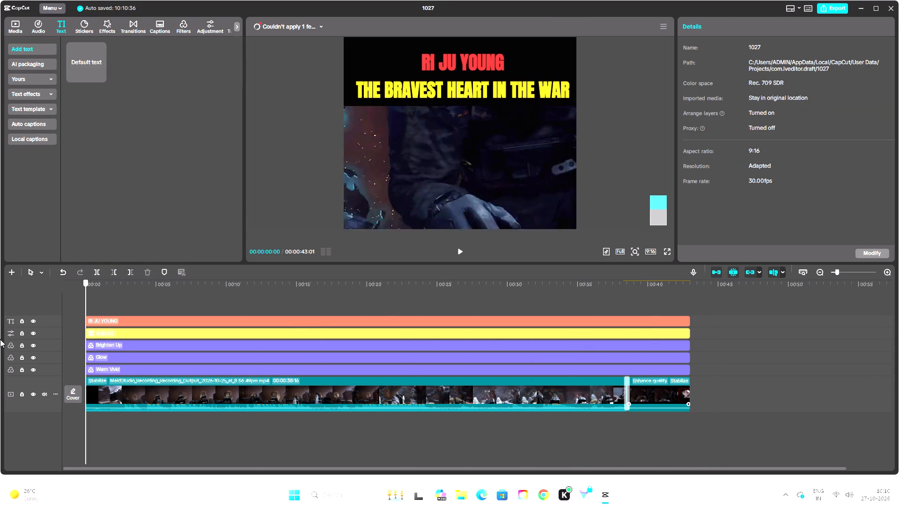
{"action": "left_click_drag", "start_coordinate": [0, 339], "coordinate": [0, 338]}
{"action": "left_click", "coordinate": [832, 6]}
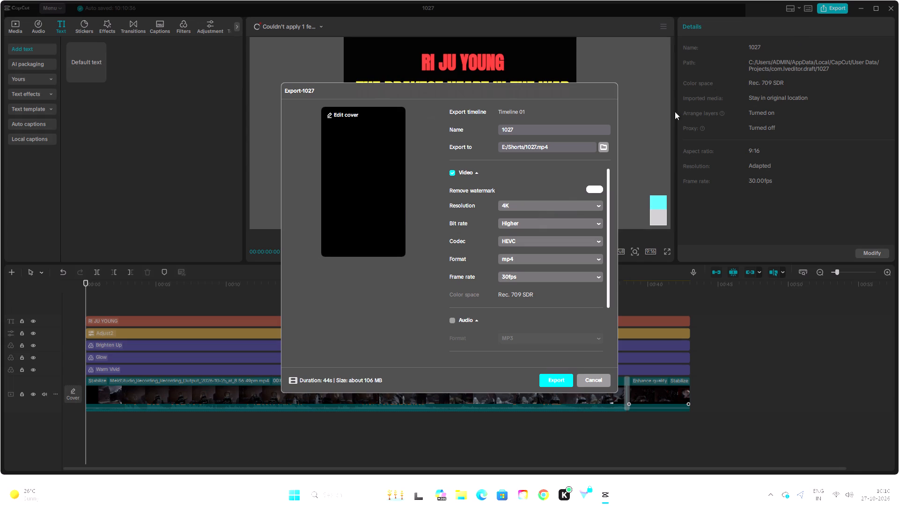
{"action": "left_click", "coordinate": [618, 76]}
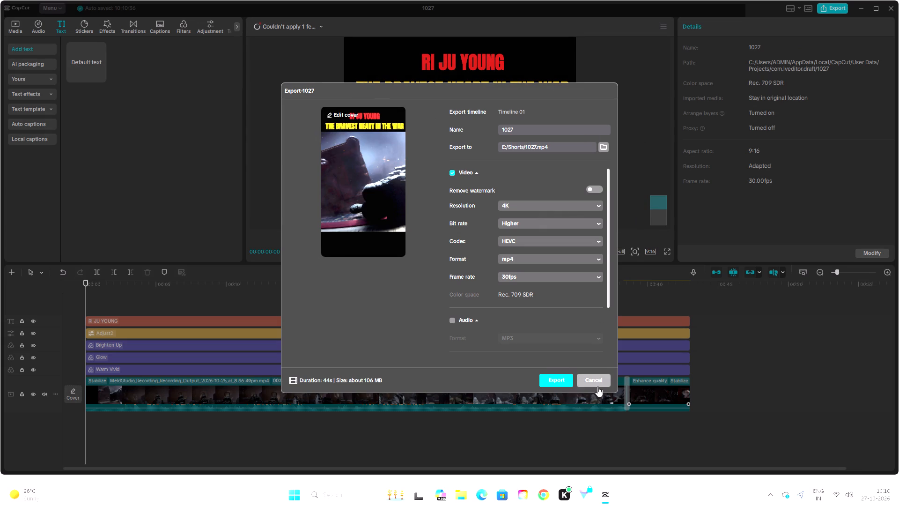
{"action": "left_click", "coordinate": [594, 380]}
Zoom the preview out to the whole vertical frame and check it with the YouTube Shorts overlay.
{"action": "left_click", "coordinate": [631, 252]}
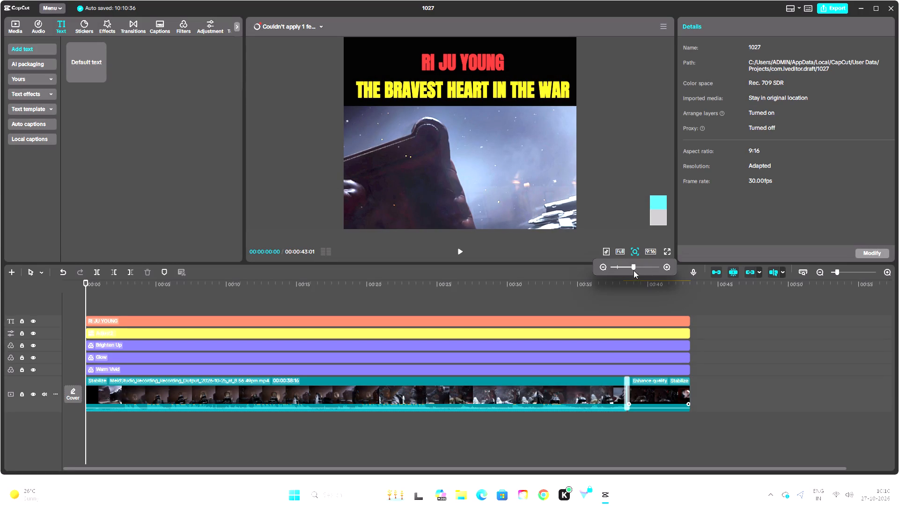
{"action": "left_click_drag", "start_coordinate": [632, 268], "coordinate": [619, 270]}
{"action": "left_click", "coordinate": [627, 210]}
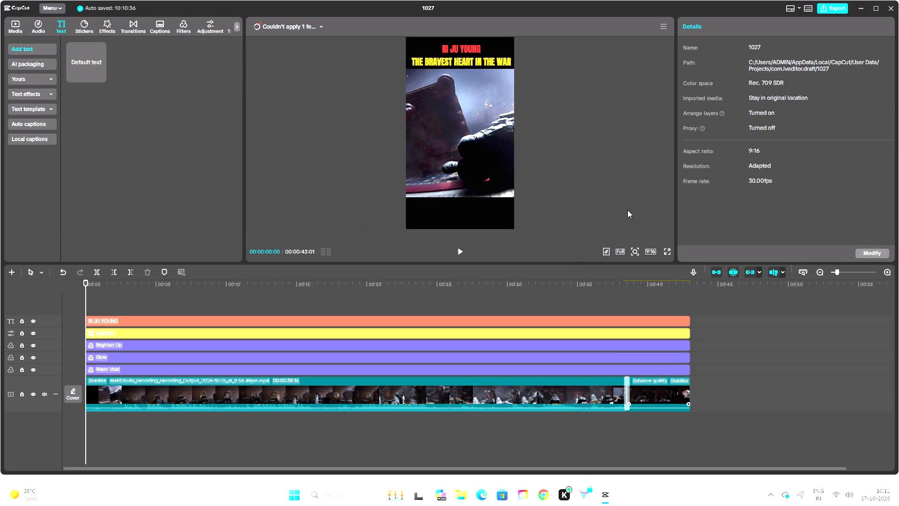
{"action": "left_click", "coordinate": [606, 253]}
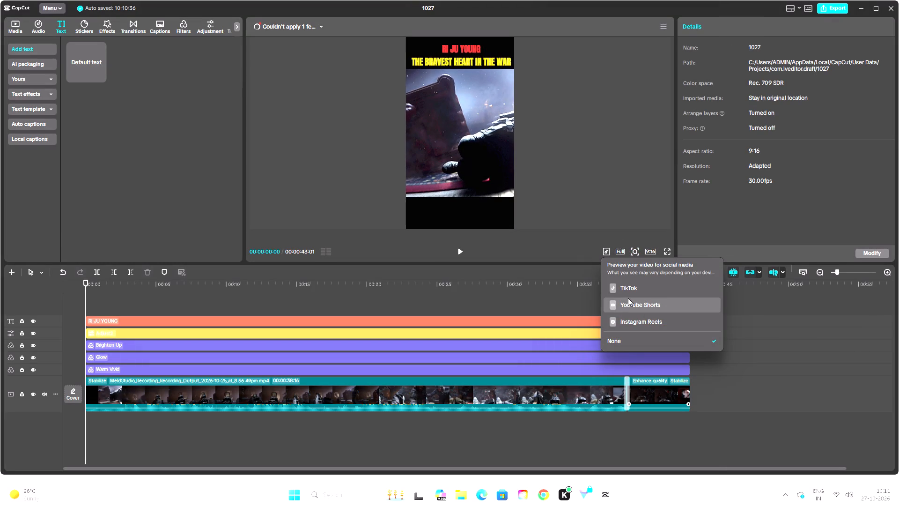
{"action": "left_click", "coordinate": [628, 303]}
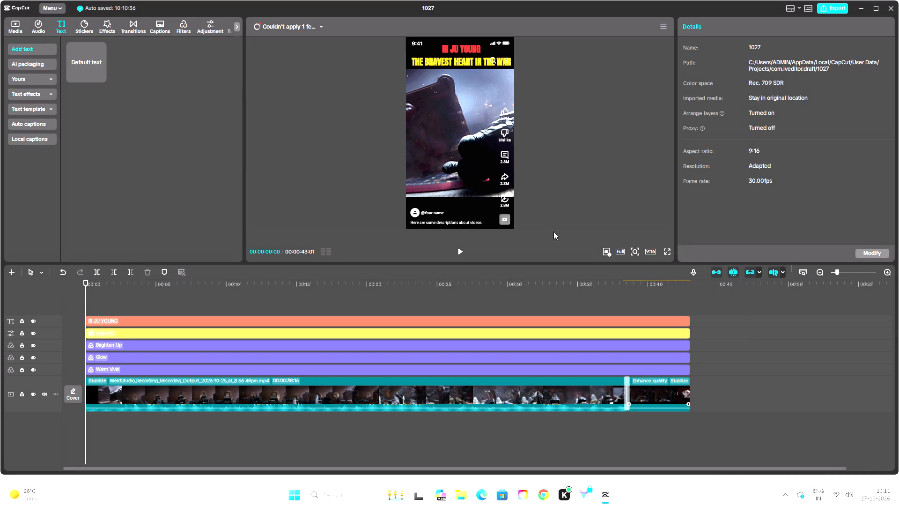
{"action": "left_click", "coordinate": [834, 8]}
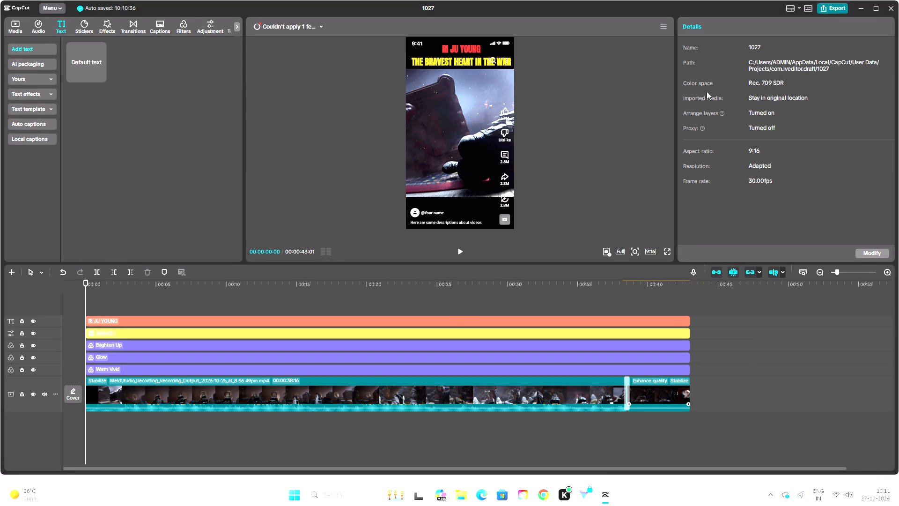
{"action": "left_click", "coordinate": [538, 128]}
{"action": "key", "text": "BackSpace"}
{"action": "key", "text": "BackSpace"}
{"action": "key", "text": "BackSpace"}
{"action": "key", "text": "BackSpace"}
{"action": "key", "text": "BackSpace"}
{"action": "key", "text": "BackSpace"}
{"action": "key", "text": "BackSpace"}
{"action": "key", "text": "BackSpace"}
{"action": "key", "text": "BackSpace"}
{"action": "key", "text": "BackSpace"}
{"action": "key", "text": "BackSpace"}
{"action": "key", "text": "BackSpace"}
{"action": "key", "text": "BackSpace"}
{"action": "key", "text": "BackSpace"}
{"action": "key", "text": "BackSpace"}
{"action": "key", "text": "BackSpace"}
{"action": "key", "text": "BackSpace"}
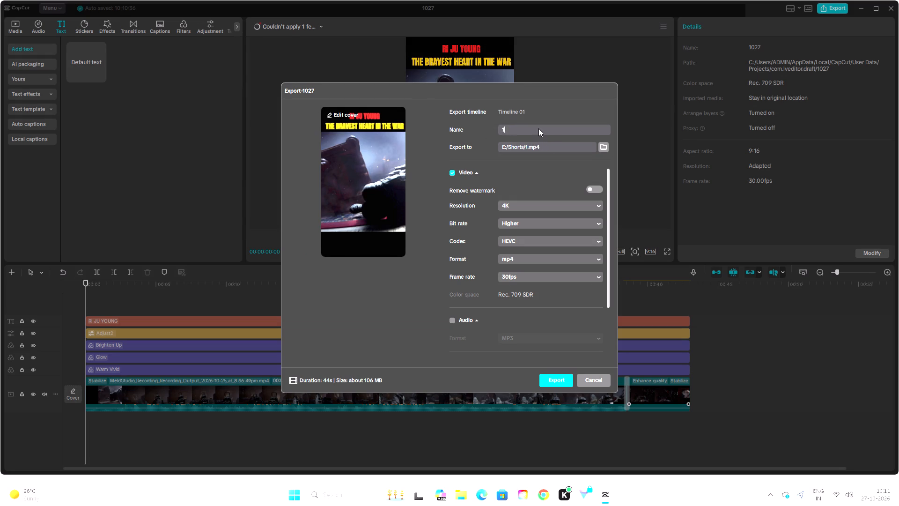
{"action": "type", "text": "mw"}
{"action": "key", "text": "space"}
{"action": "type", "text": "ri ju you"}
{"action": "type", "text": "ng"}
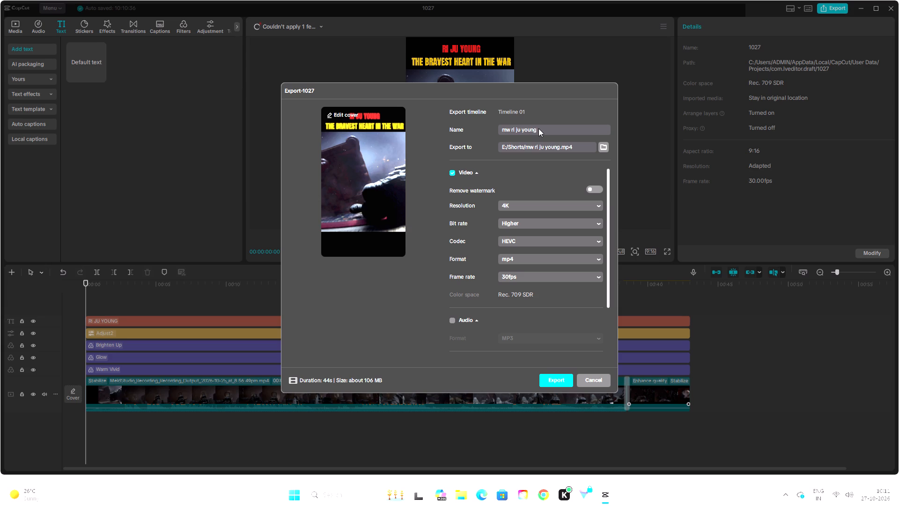
Set the export frame rate to 60fps and start the export.
{"action": "left_click", "coordinate": [509, 275]}
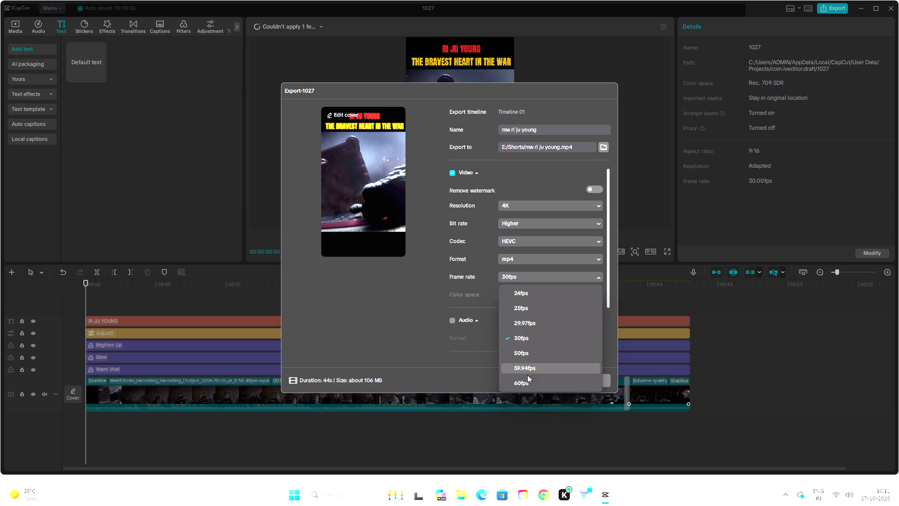
{"action": "left_click", "coordinate": [527, 382]}
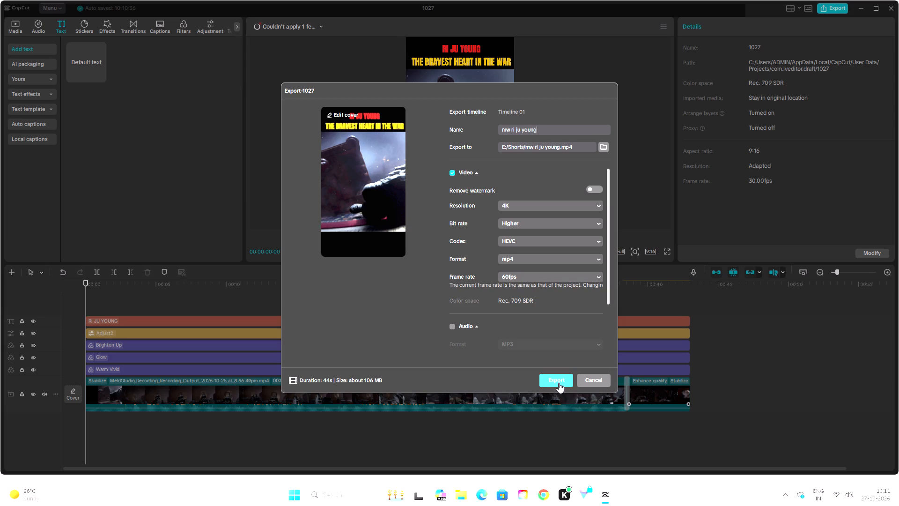
{"action": "left_click", "coordinate": [558, 381]}
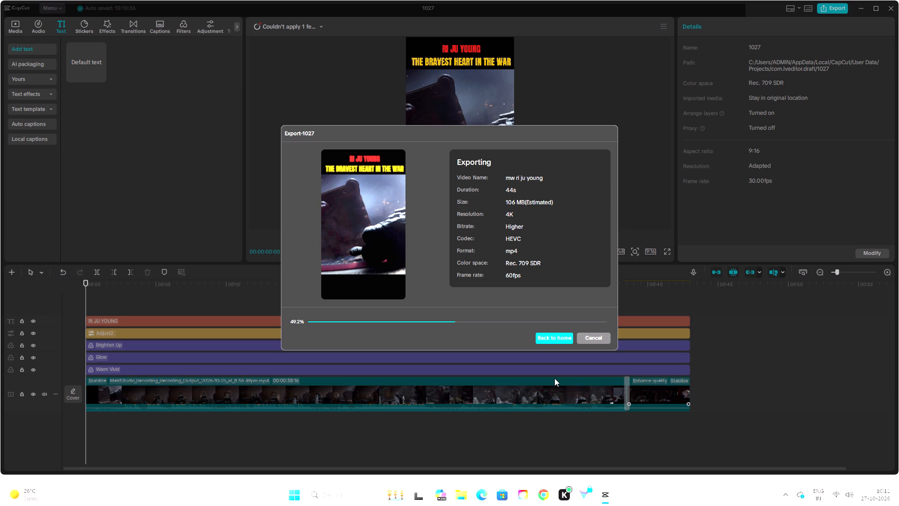
Switch to Chrome, replace the Modern Warfare 4 search tab with a new one, and open YouTube through a Google search.
{"action": "left_click", "coordinate": [539, 500]}
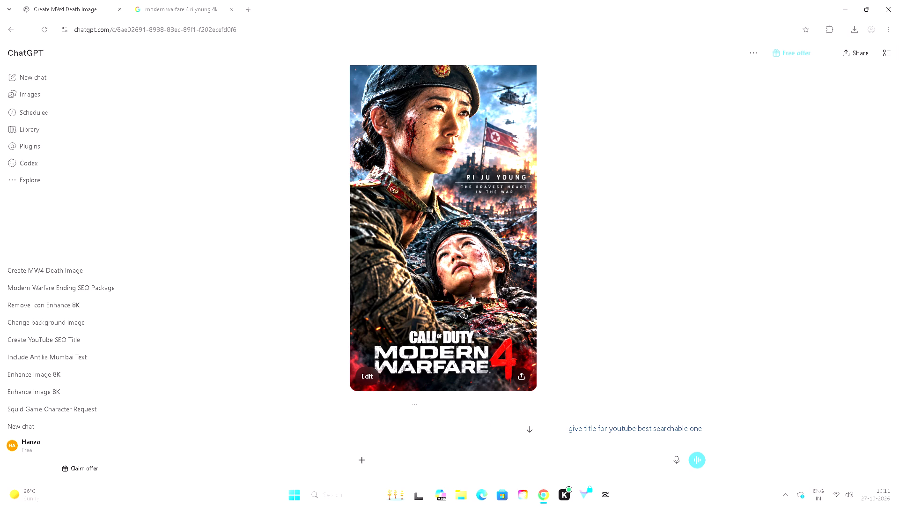
{"action": "scroll", "coordinate": [459, 285], "scroll_direction": "up", "scroll_amount": 2}
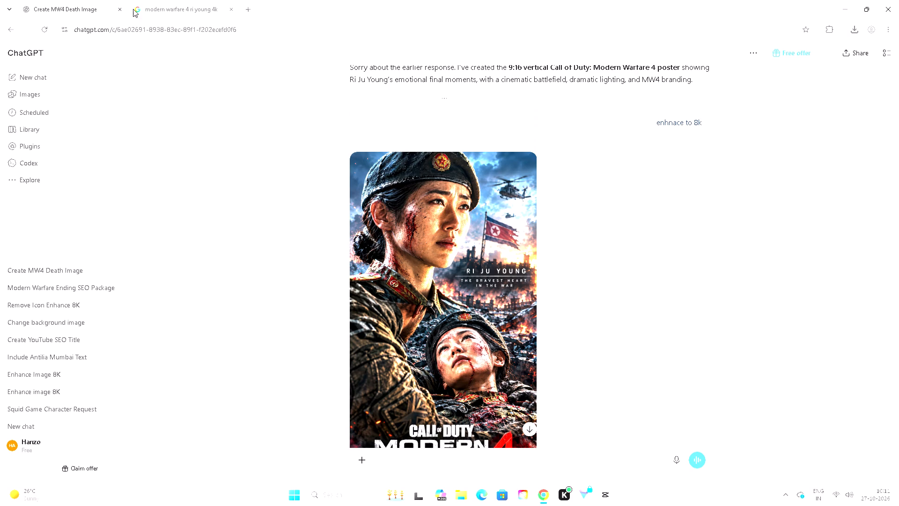
{"action": "left_click", "coordinate": [228, 8]}
{"action": "left_click", "coordinate": [138, 7]}
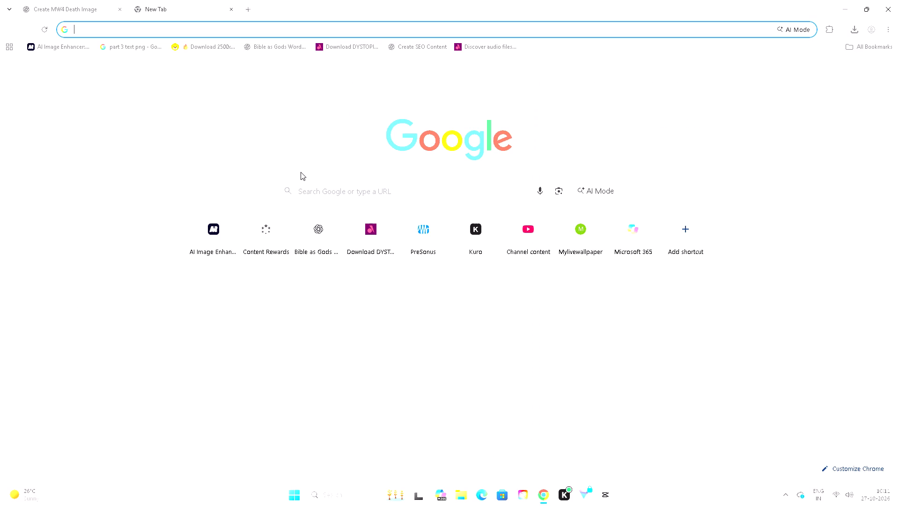
{"action": "left_click", "coordinate": [312, 187]}
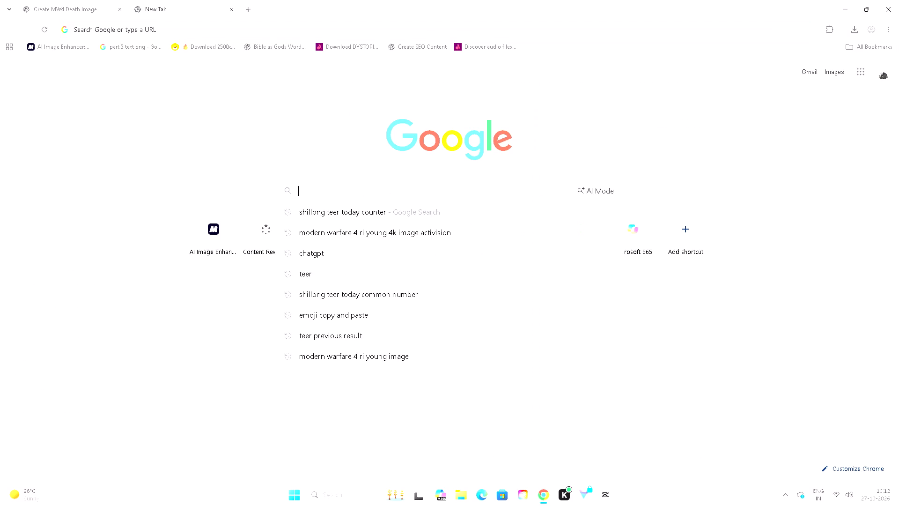
{"action": "type", "text": "you"}
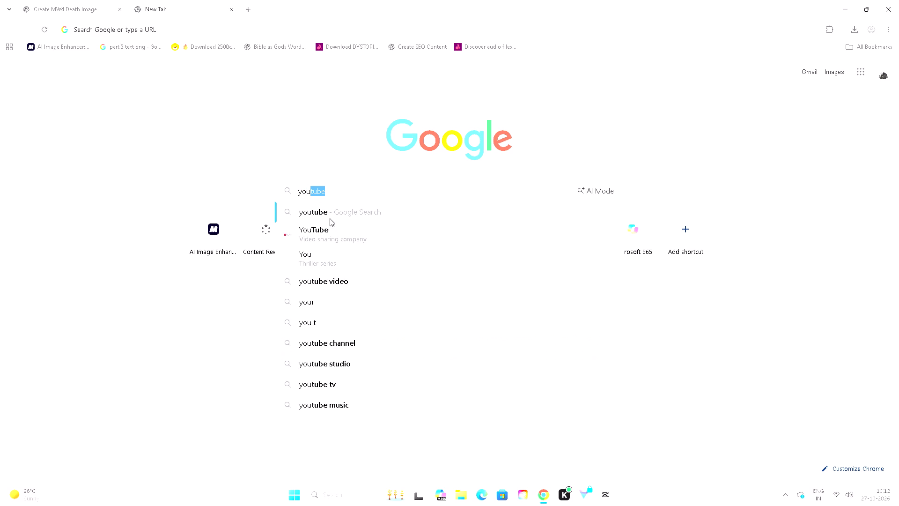
{"action": "left_click", "coordinate": [329, 236]}
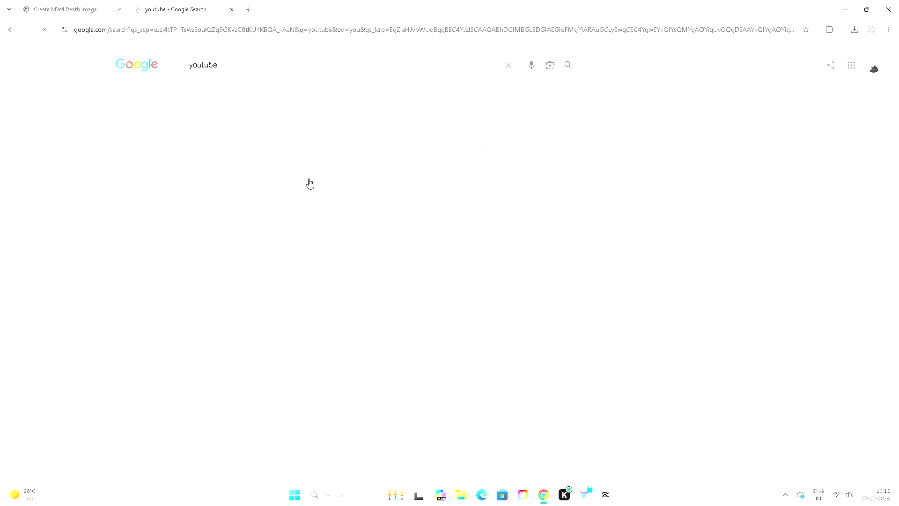
{"action": "left_click", "coordinate": [223, 143]}
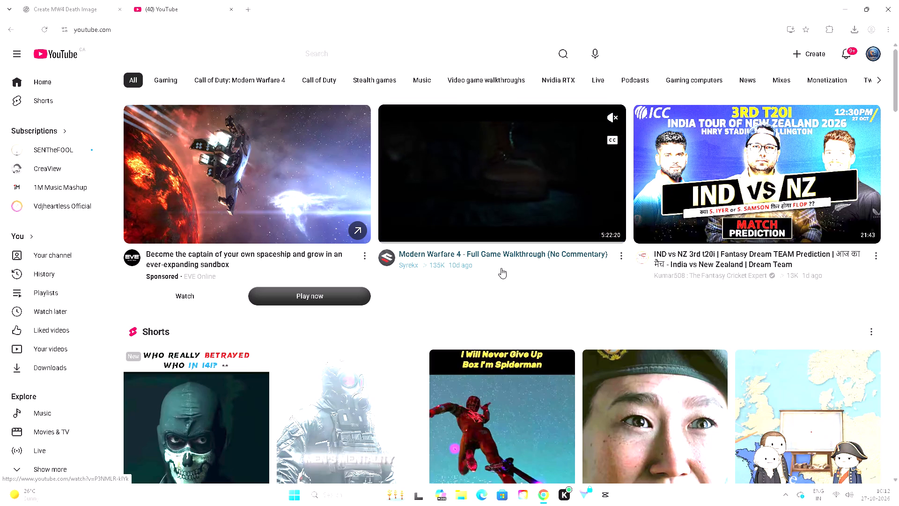
Open the video "Modern Warfare 4 - Full Game Walkthrough (No Commentary)" and examine its full description and timestamps.
{"action": "left_click", "coordinate": [511, 255]}
{"action": "scroll", "coordinate": [384, 302], "scroll_direction": "down", "scroll_amount": 4}
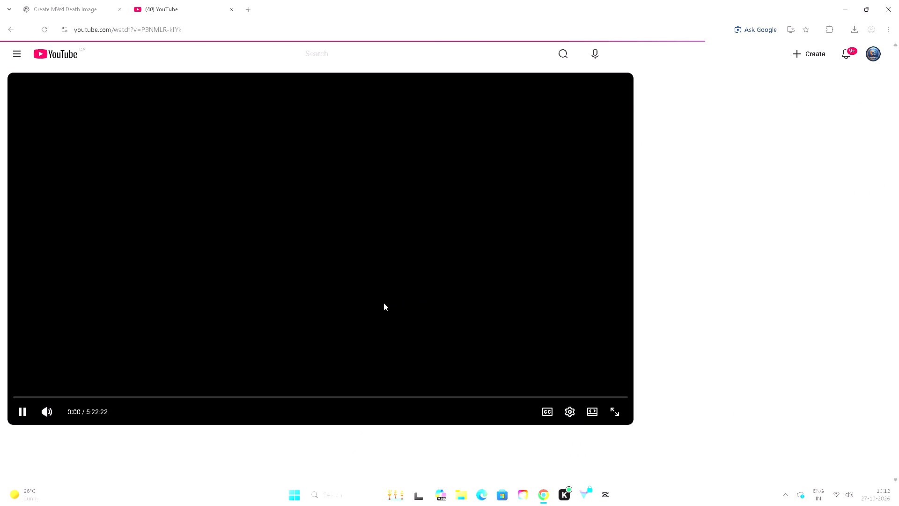
{"action": "scroll", "coordinate": [201, 359], "scroll_direction": "down", "scroll_amount": 4}
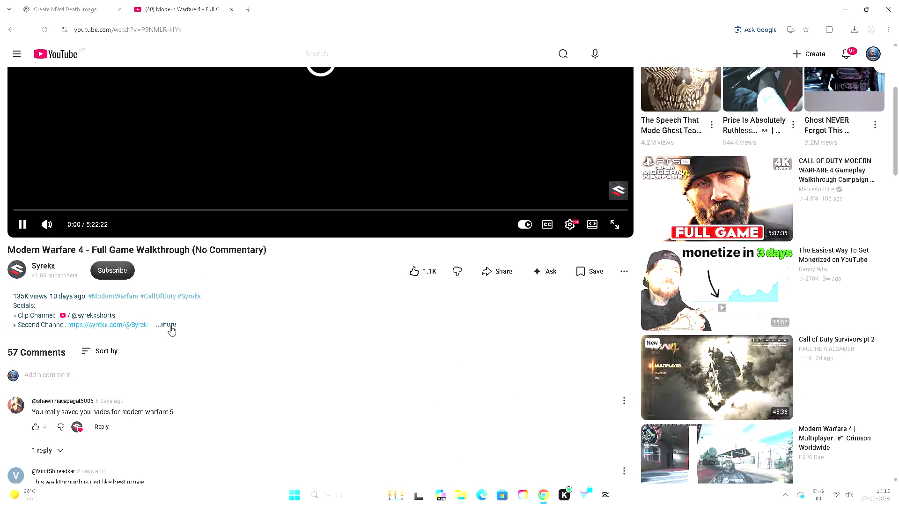
{"action": "left_click", "coordinate": [166, 325]}
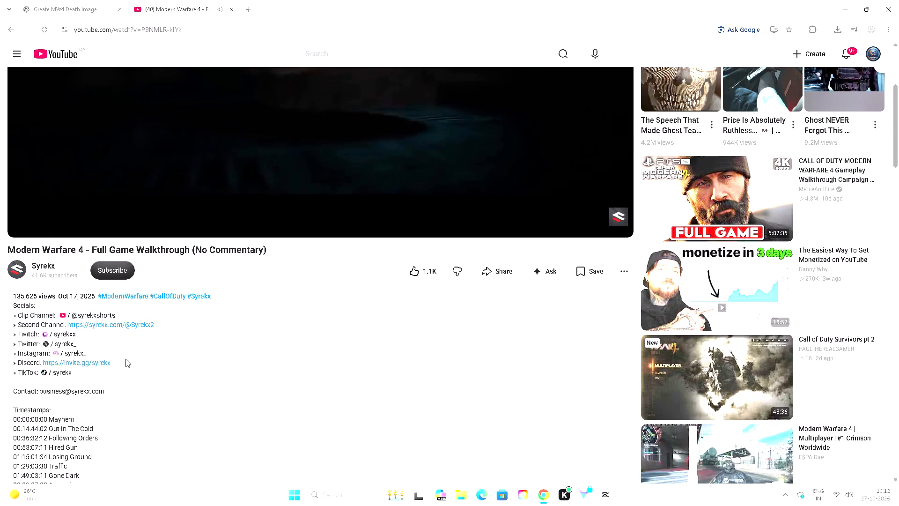
{"action": "scroll", "coordinate": [127, 362], "scroll_direction": "down", "scroll_amount": 2}
{"action": "scroll", "coordinate": [72, 348], "scroll_direction": "down", "scroll_amount": 1}
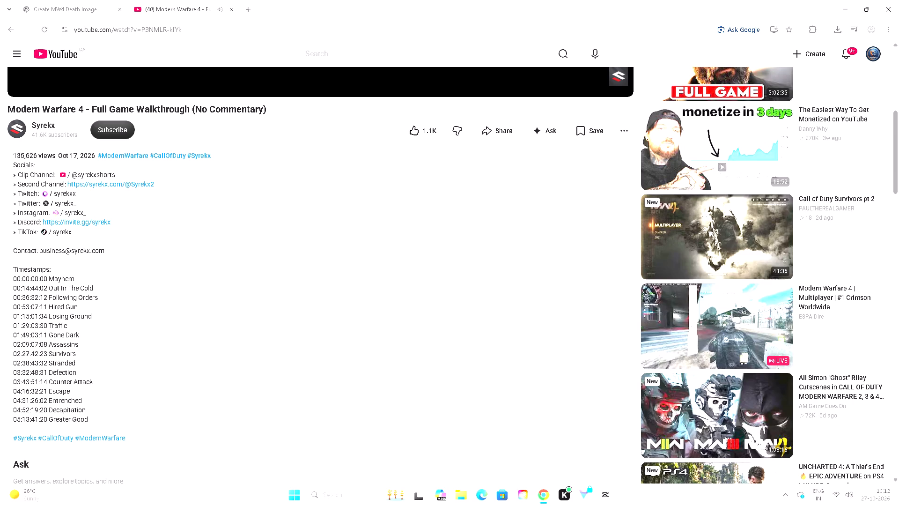
{"action": "scroll", "coordinate": [67, 394], "scroll_direction": "down", "scroll_amount": 4}
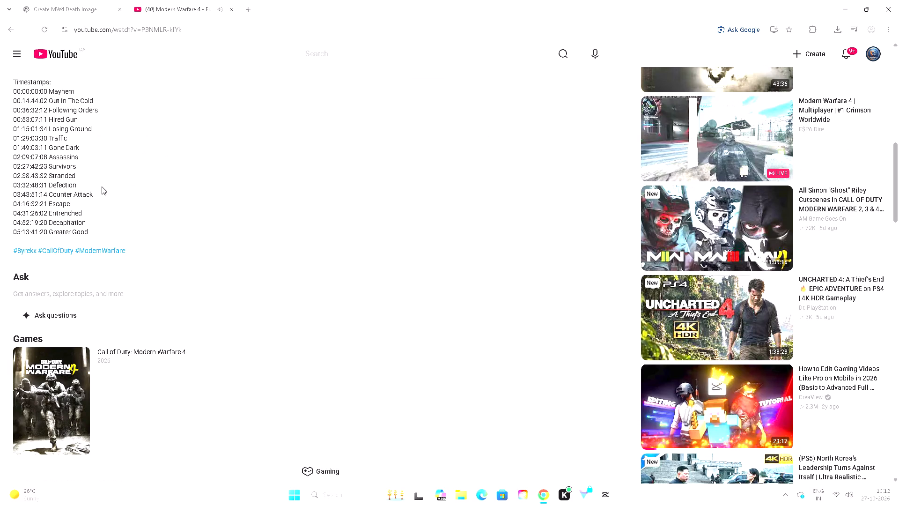
{"action": "scroll", "coordinate": [176, 233], "scroll_direction": "down", "scroll_amount": 4}
{"action": "scroll", "coordinate": [179, 235], "scroll_direction": "up", "scroll_amount": 8}
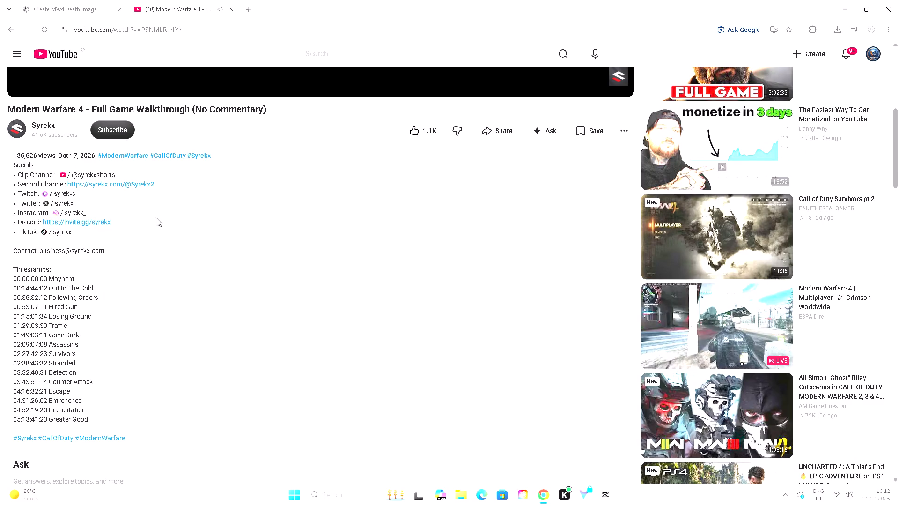
{"action": "scroll", "coordinate": [157, 218], "scroll_direction": "up", "scroll_amount": 3}
Open the Syrekx channel and view its videos and its Shorts, each sorted by Popular.
{"action": "left_click", "coordinate": [47, 267]}
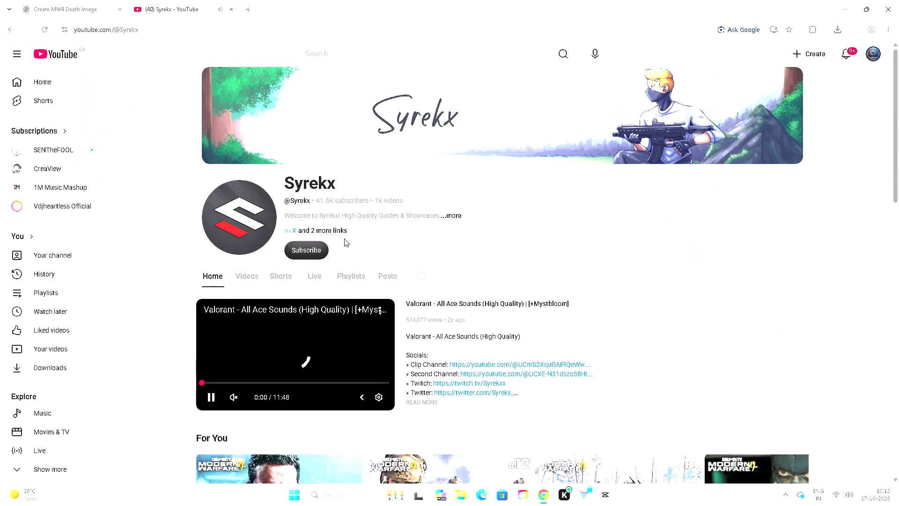
{"action": "left_click", "coordinate": [255, 277]}
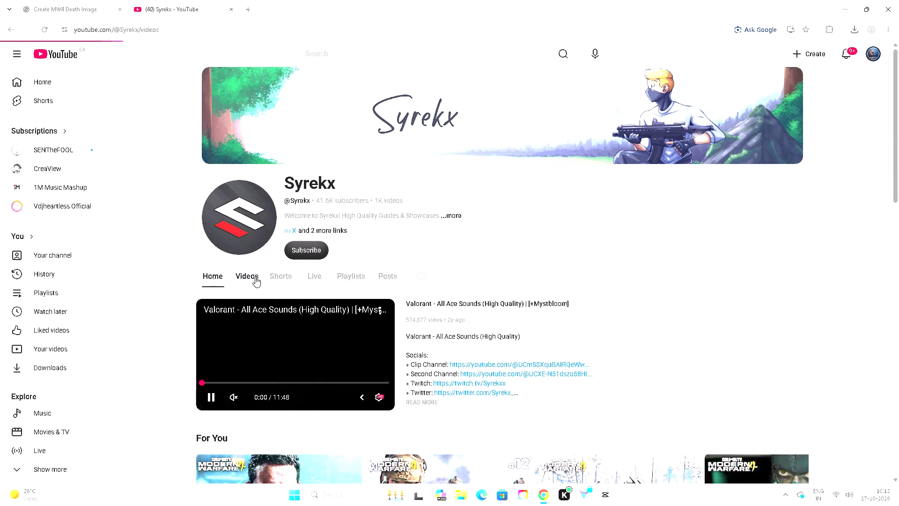
{"action": "left_click", "coordinate": [250, 305]}
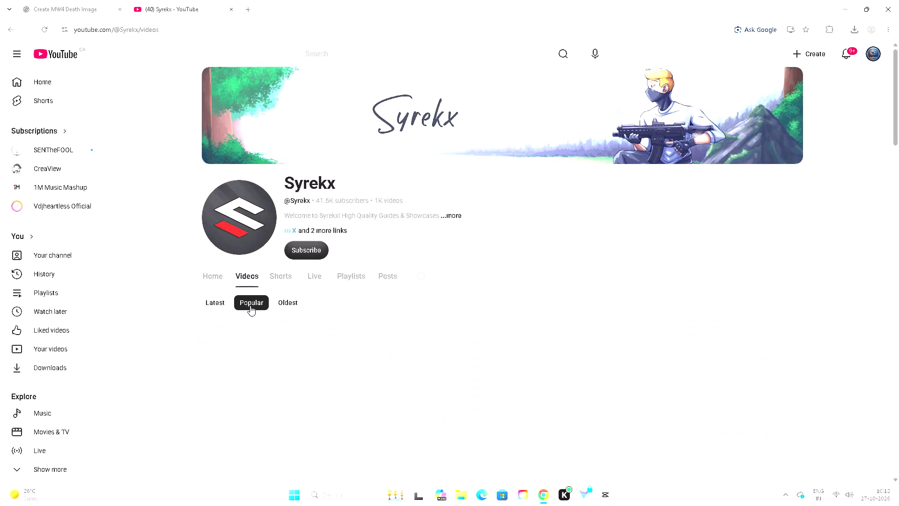
{"action": "scroll", "coordinate": [250, 305], "scroll_direction": "down", "scroll_amount": 2}
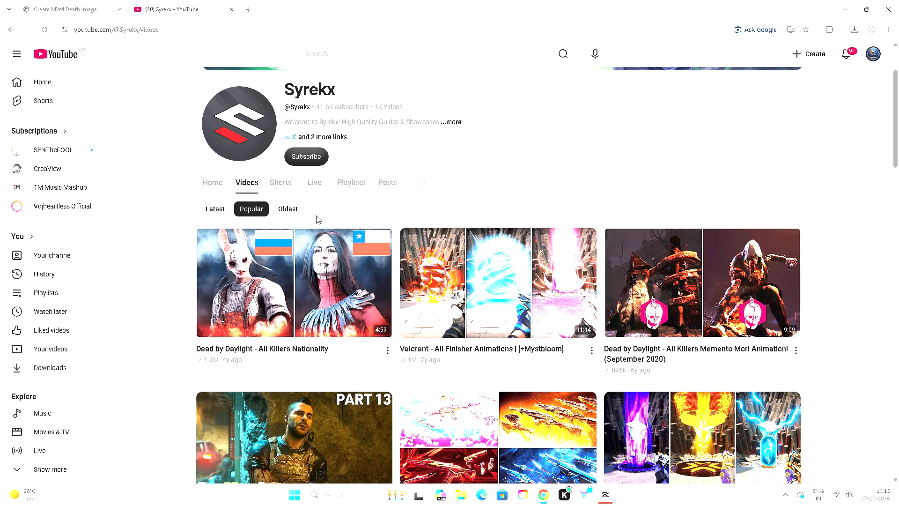
{"action": "left_click", "coordinate": [281, 185]}
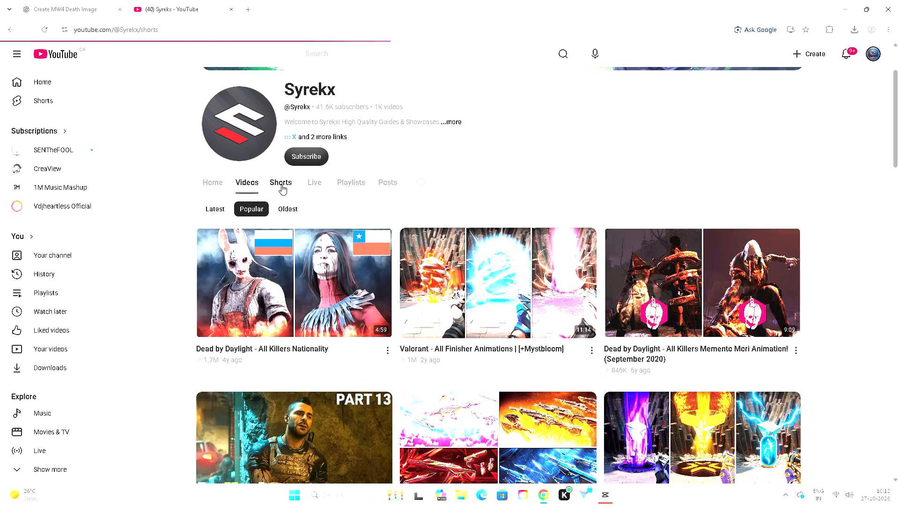
{"action": "left_click", "coordinate": [255, 283]}
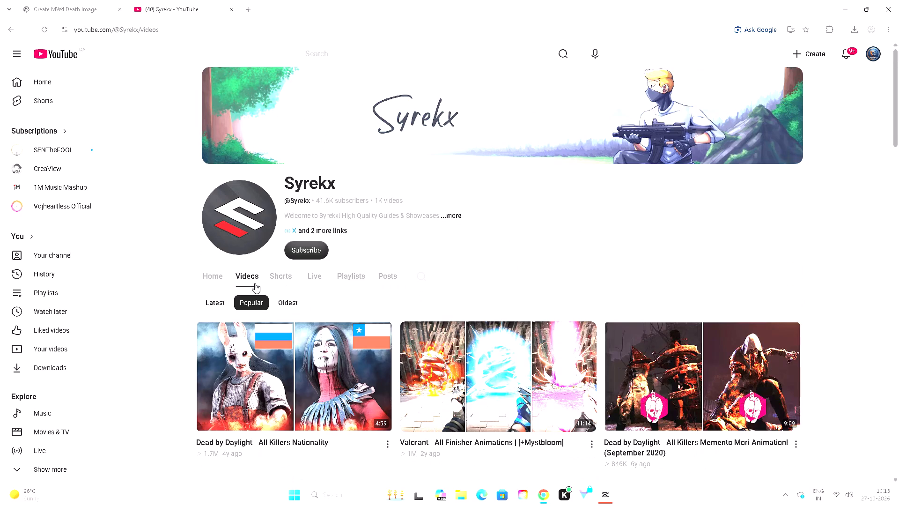
{"action": "left_click", "coordinate": [284, 273]}
{"action": "left_click", "coordinate": [263, 300]}
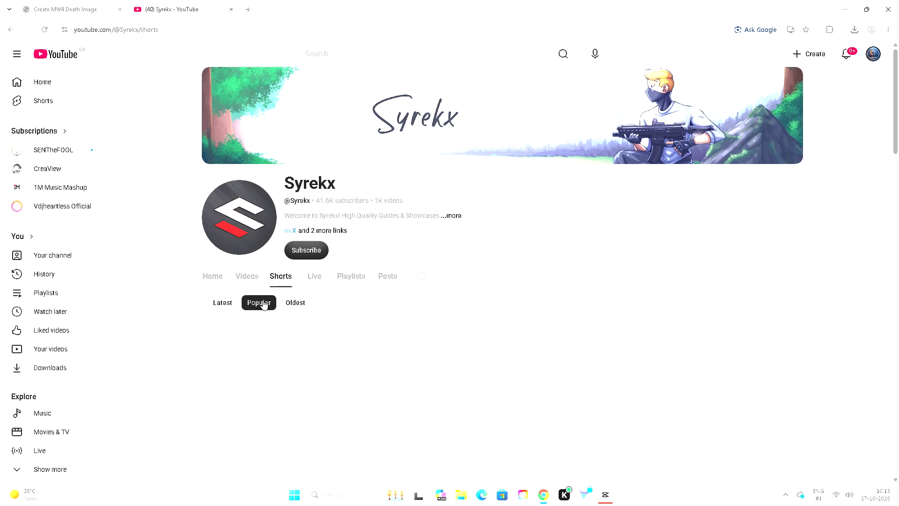
Examine the Syrekx channel's full description, including its links and more info details, and close it.
{"action": "scroll", "coordinate": [264, 300], "scroll_direction": "down", "scroll_amount": 2}
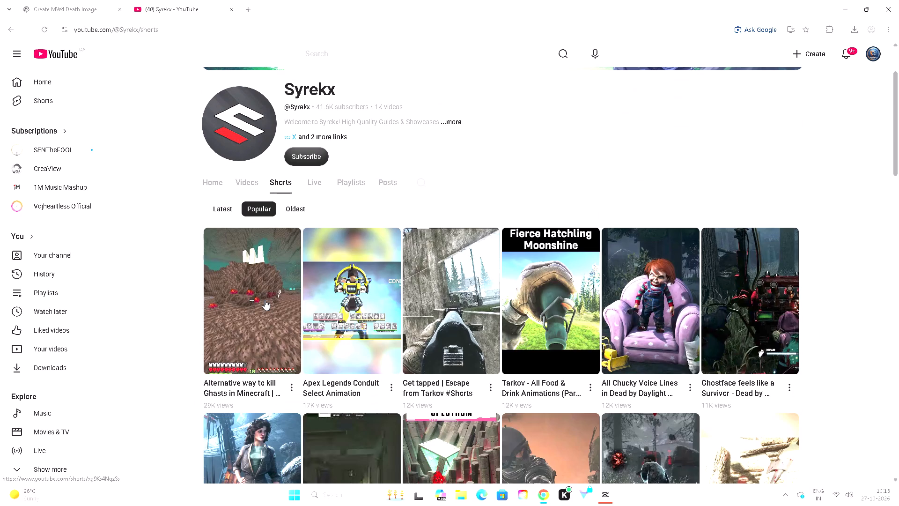
{"action": "left_click", "coordinate": [449, 121]}
{"action": "scroll", "coordinate": [429, 302], "scroll_direction": "down", "scroll_amount": 2}
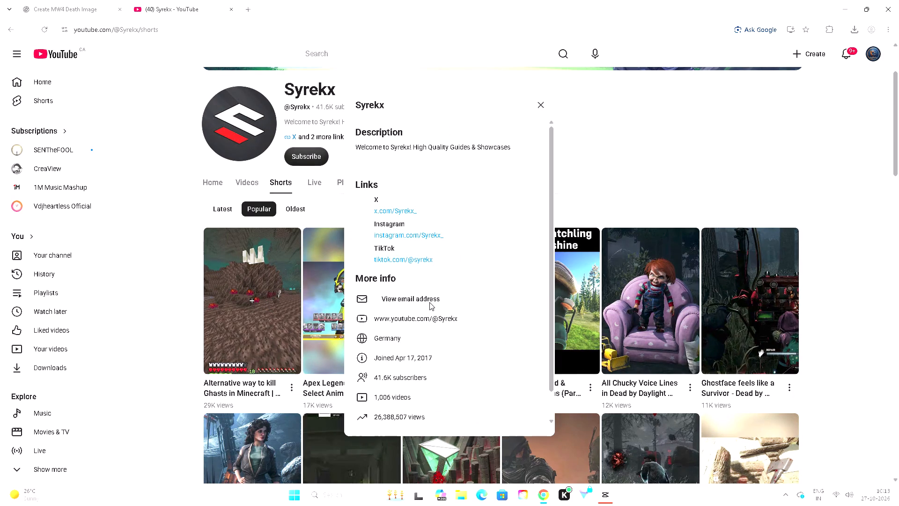
{"action": "scroll", "coordinate": [429, 304], "scroll_direction": "down", "scroll_amount": 4}
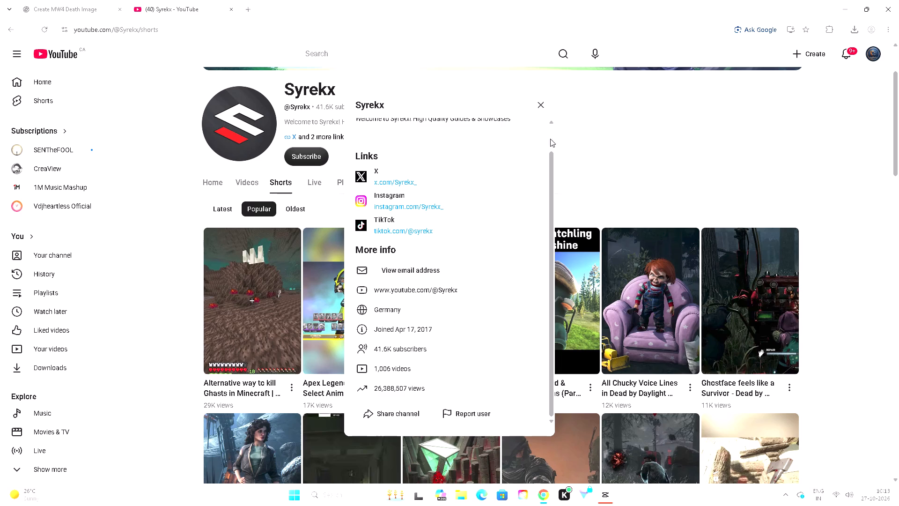
{"action": "left_click", "coordinate": [540, 104]}
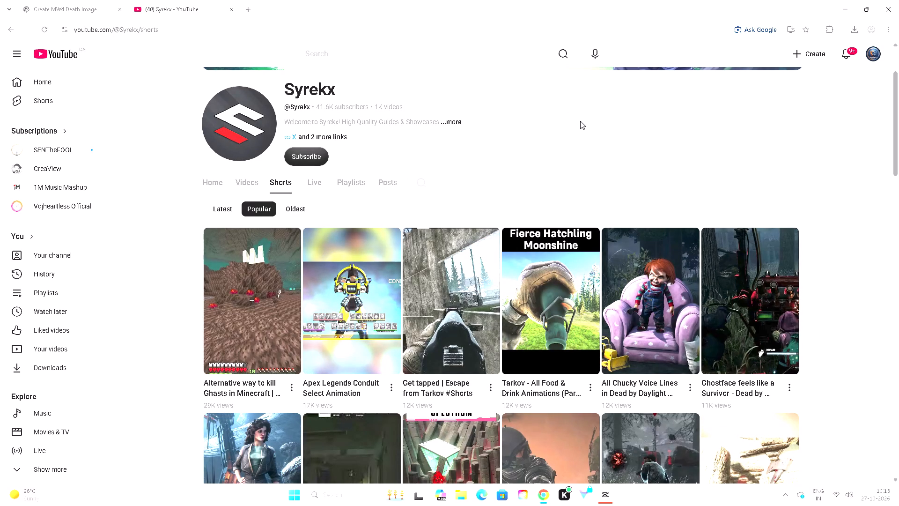
View the Syrekx channel's videos sorted by Latest.
{"action": "left_click", "coordinate": [246, 181]}
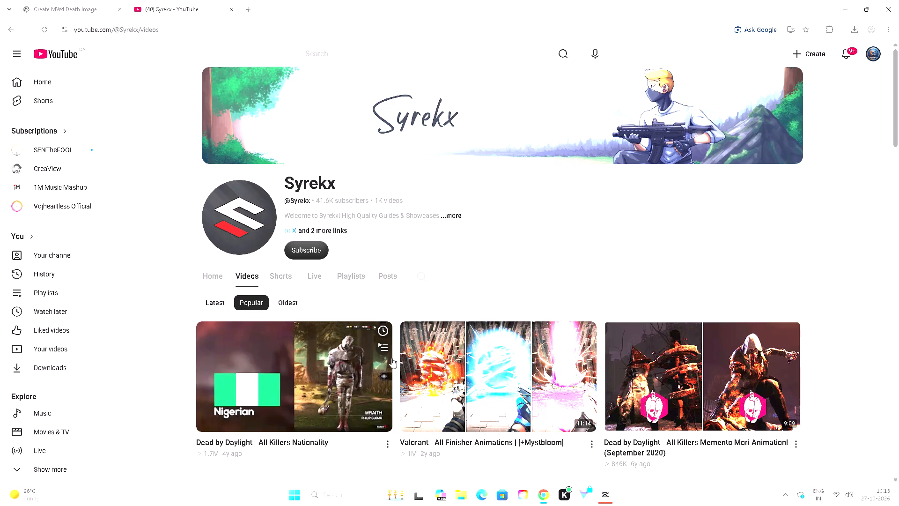
{"action": "left_click", "coordinate": [216, 303]}
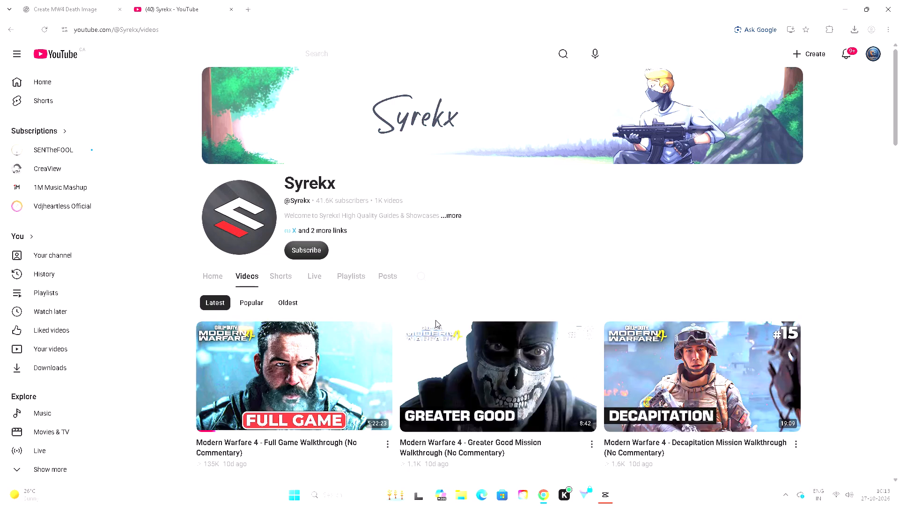
{"action": "scroll", "coordinate": [435, 320], "scroll_direction": "down", "scroll_amount": 3}
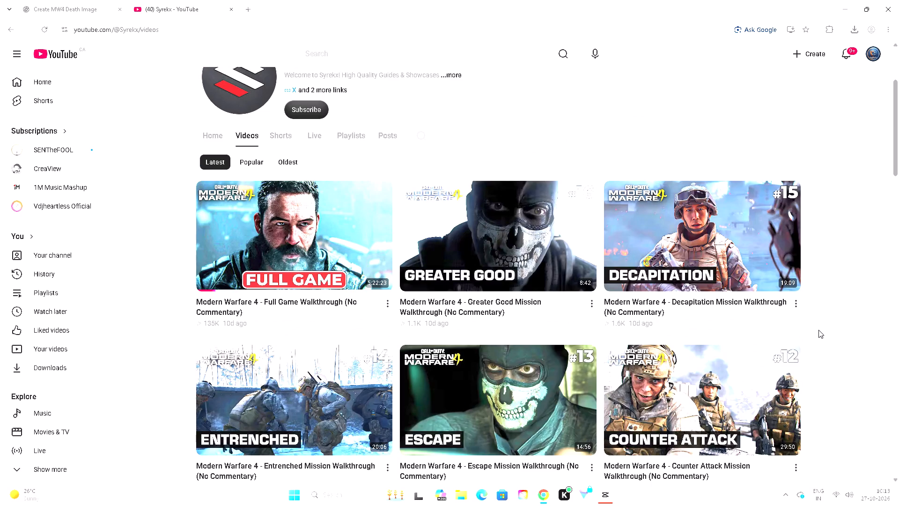